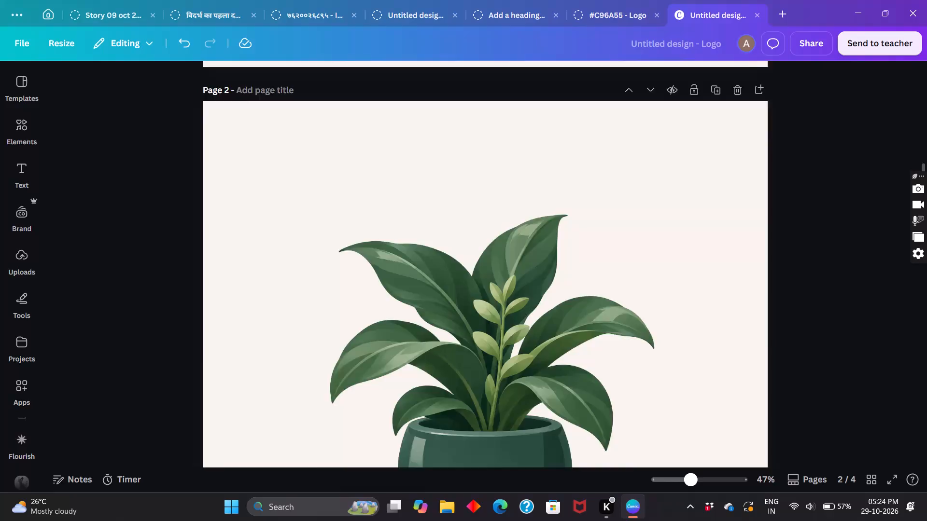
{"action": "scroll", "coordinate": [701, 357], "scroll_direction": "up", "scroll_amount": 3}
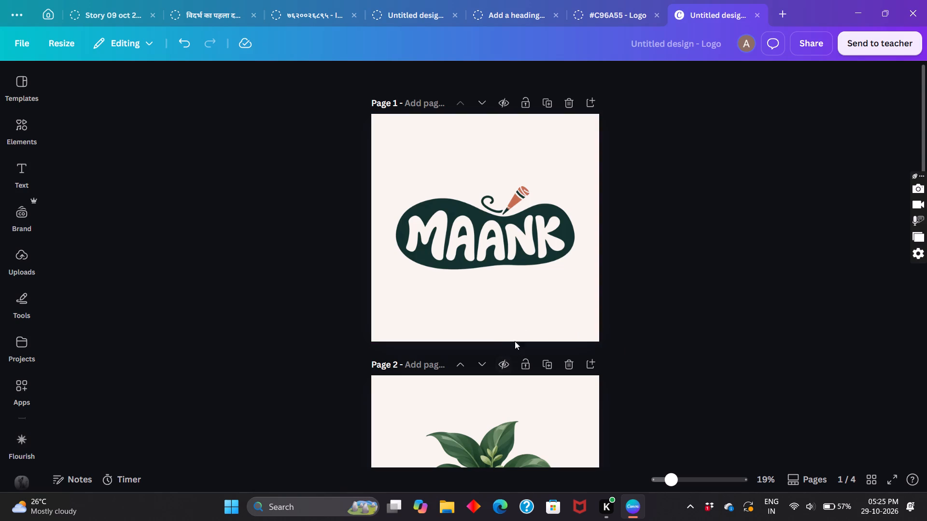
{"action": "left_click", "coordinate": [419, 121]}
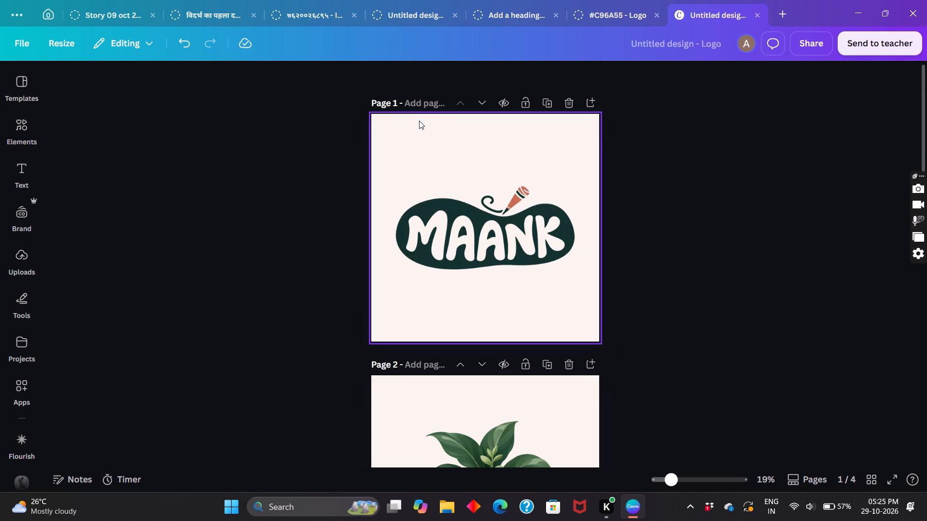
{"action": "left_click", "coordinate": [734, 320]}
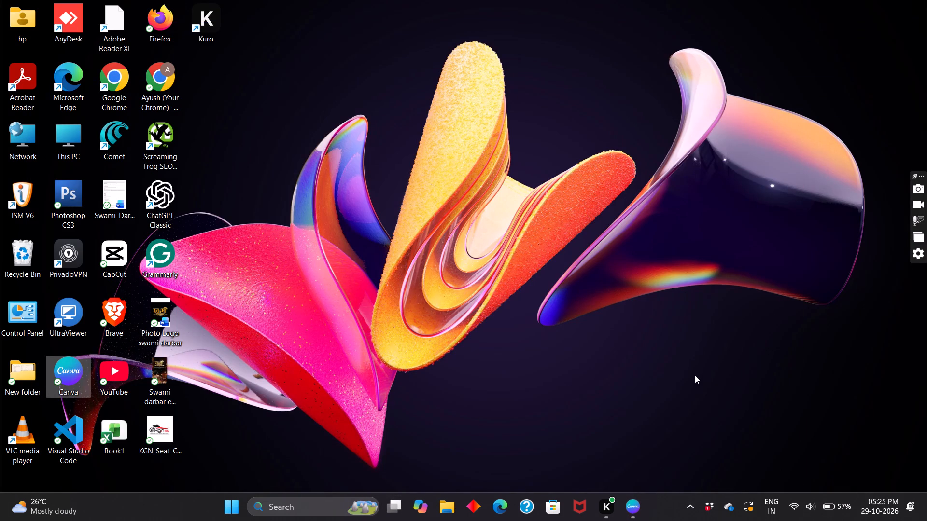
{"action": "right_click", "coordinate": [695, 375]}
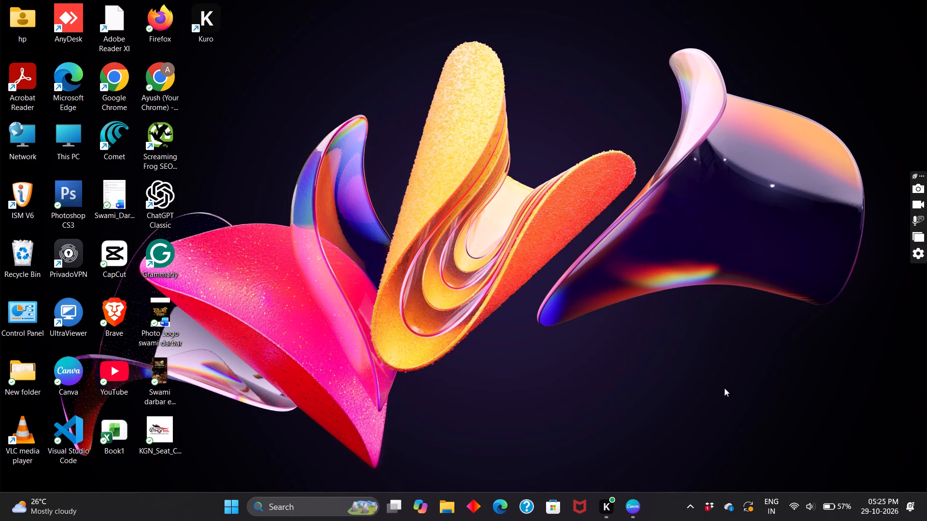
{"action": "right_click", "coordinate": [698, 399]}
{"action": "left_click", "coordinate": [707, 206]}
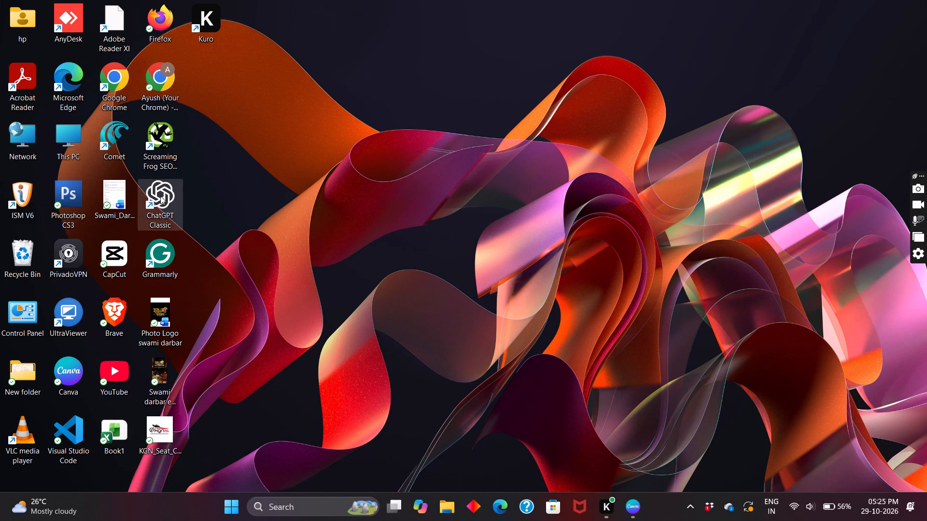
{"action": "double_click", "coordinate": [118, 81]}
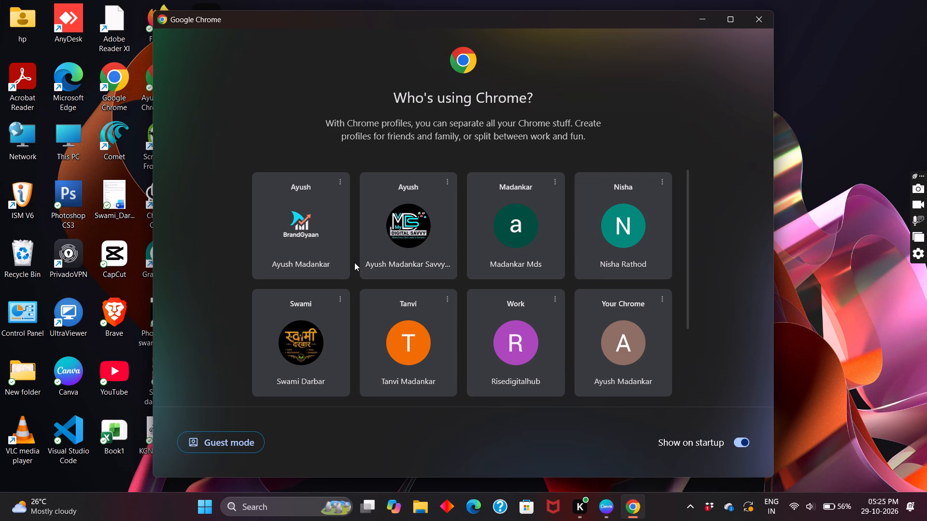
{"action": "double_click", "coordinate": [485, 218]}
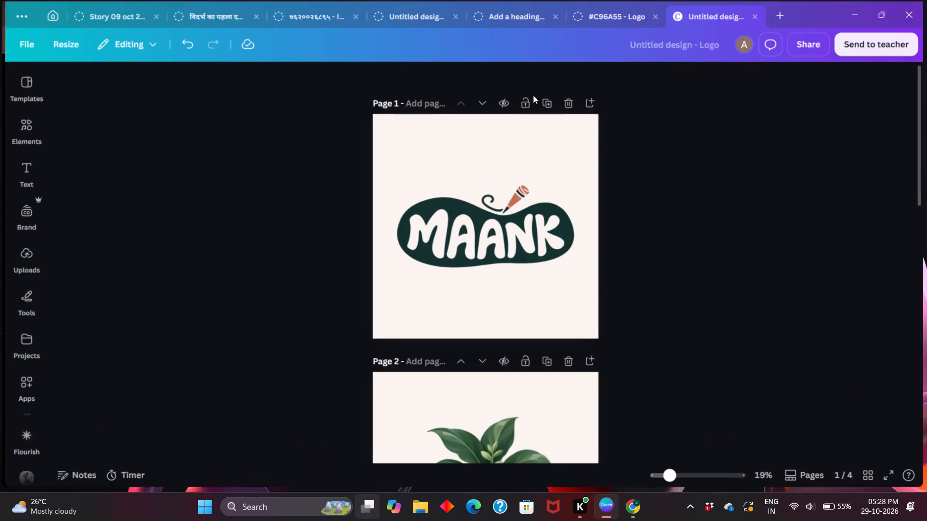
Go through the open designs and bring up the Panax coccydynia (tailbone pain) Instagram post.
{"action": "left_click", "coordinate": [639, 0]}
{"action": "left_click", "coordinate": [624, 12]}
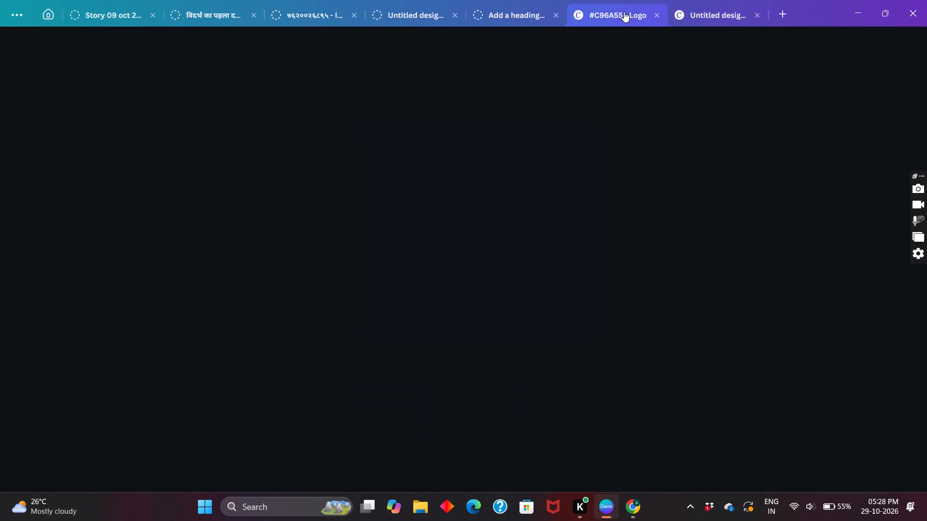
{"action": "left_click", "coordinate": [497, 13]}
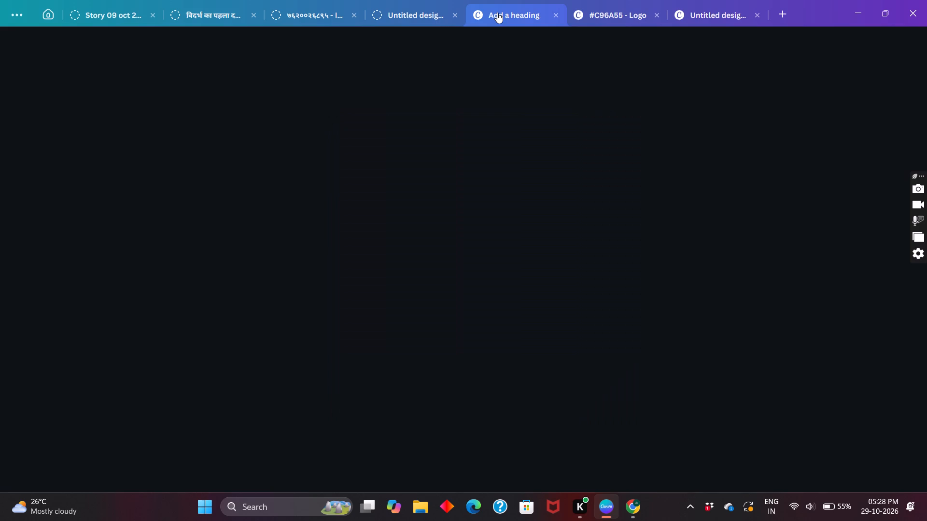
{"action": "left_click", "coordinate": [428, 10]}
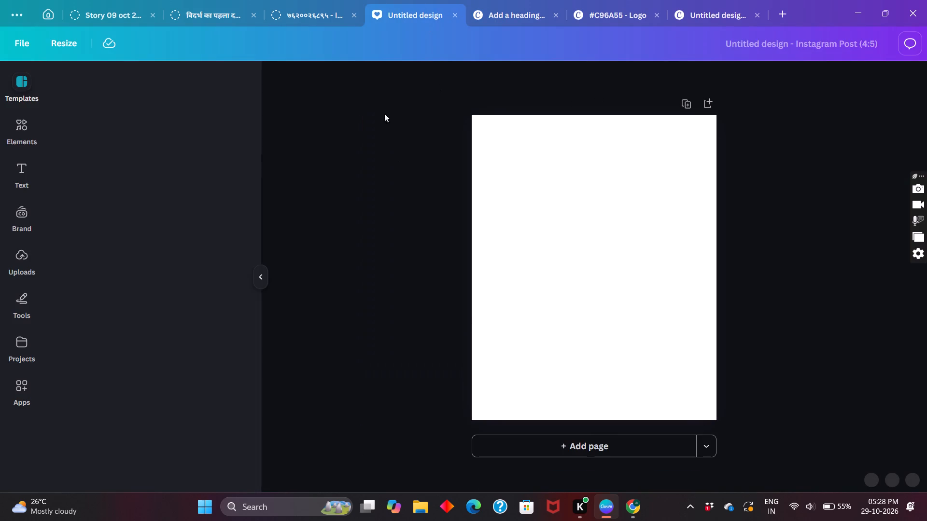
{"action": "left_click", "coordinate": [328, 15]}
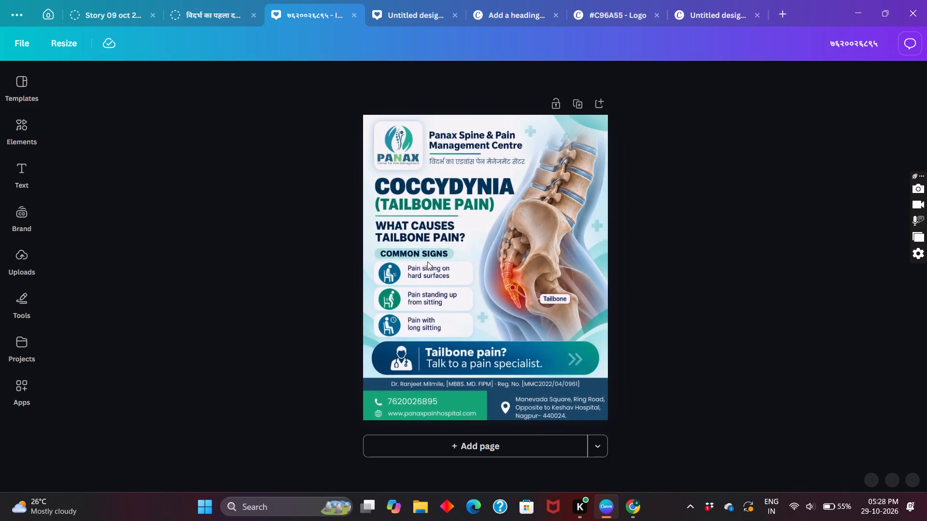
Delete the full-page coccydynia poster image from the Panax post, keeping the separate logo, Hindi tagline and contact footer.
{"action": "left_click", "coordinate": [427, 261]}
{"action": "key", "text": "BackSpace"}
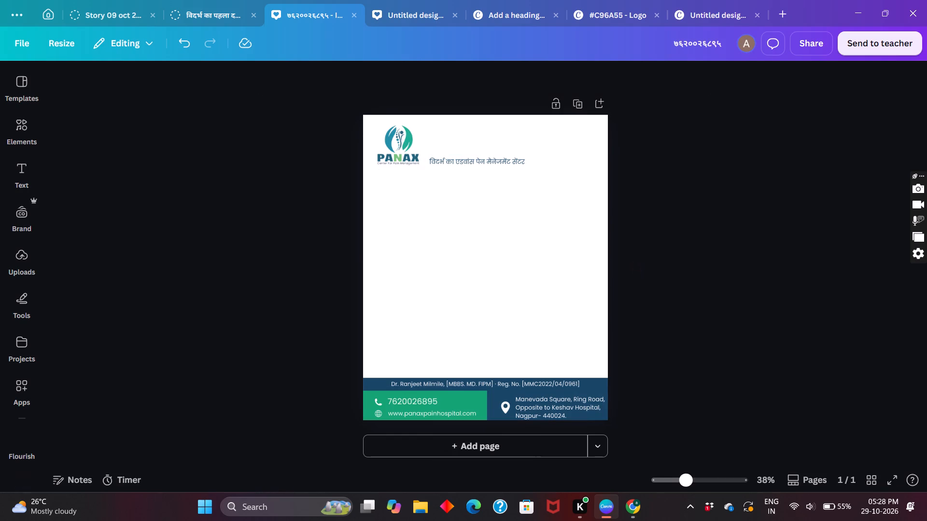
Paste the copied Lumbar Spinal Stenosis poster image and scale it to fill the page, about 1080 by 1350 px.
{"action": "key", "text": "ctrl+v"}
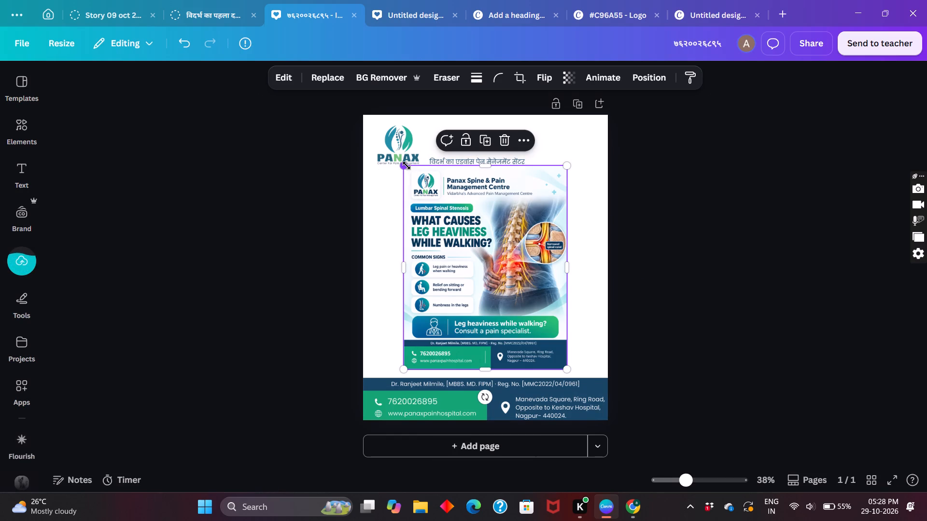
{"action": "left_click_drag", "start_coordinate": [407, 165], "coordinate": [351, 125]}
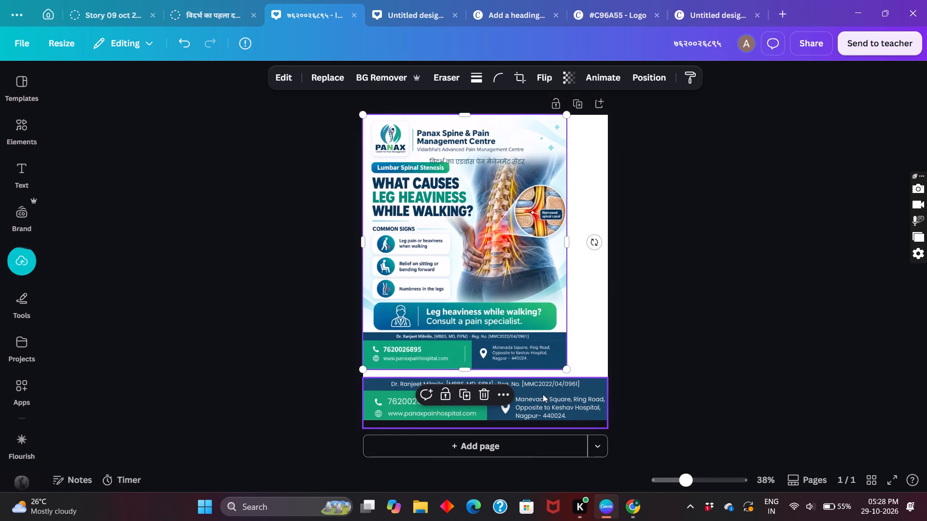
{"action": "left_click_drag", "start_coordinate": [566, 367], "coordinate": [596, 406]}
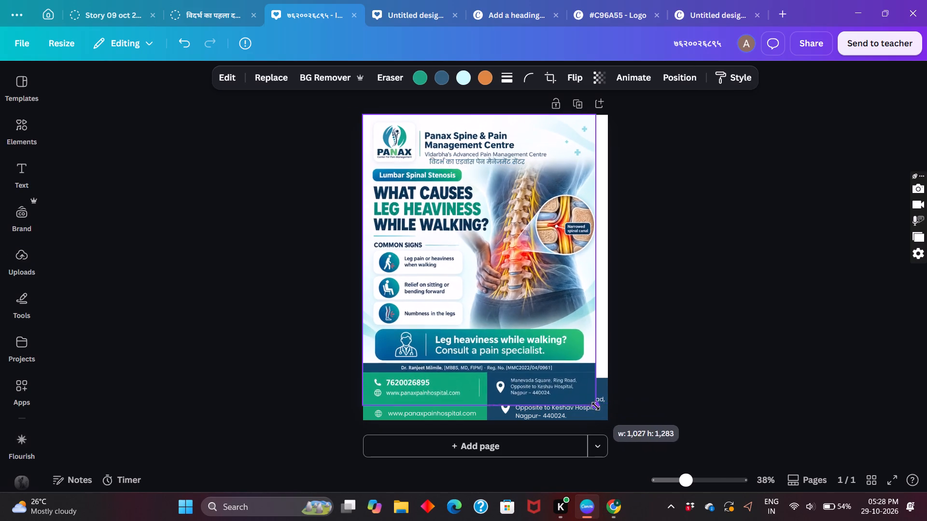
{"action": "left_click_drag", "start_coordinate": [596, 406], "coordinate": [605, 416]}
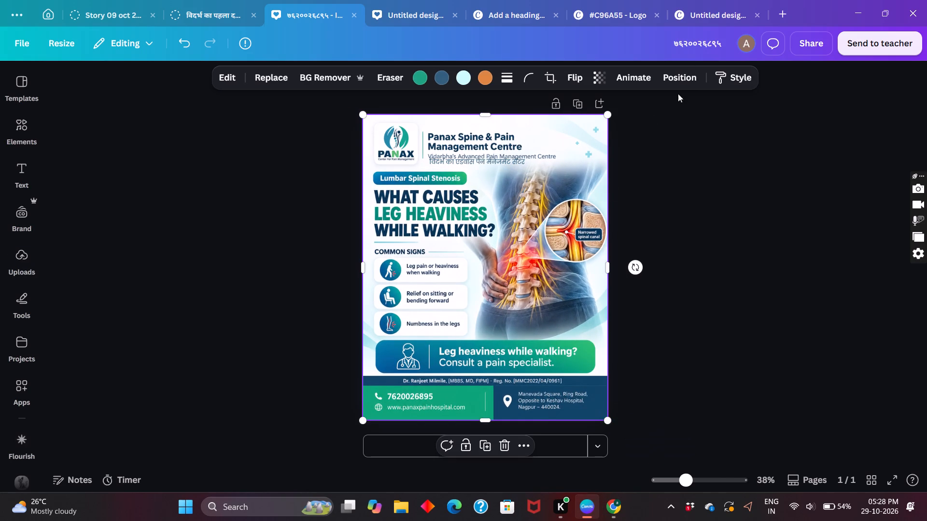
Move the new poster's layer beneath the Hindi tagline, contact footer and PANAX logo, directly above the page background.
{"action": "left_click", "coordinate": [679, 75]}
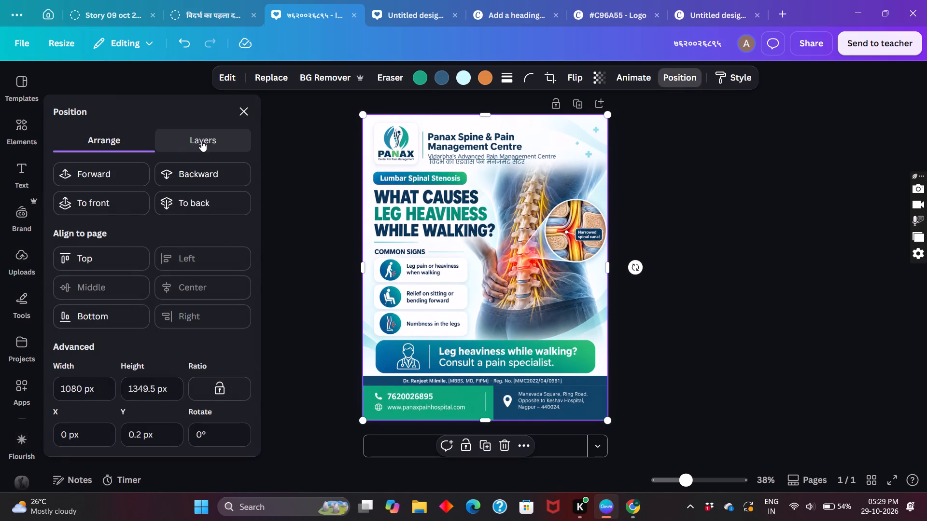
{"action": "left_click", "coordinate": [201, 141]}
{"action": "left_click_drag", "start_coordinate": [160, 255], "coordinate": [160, 321]}
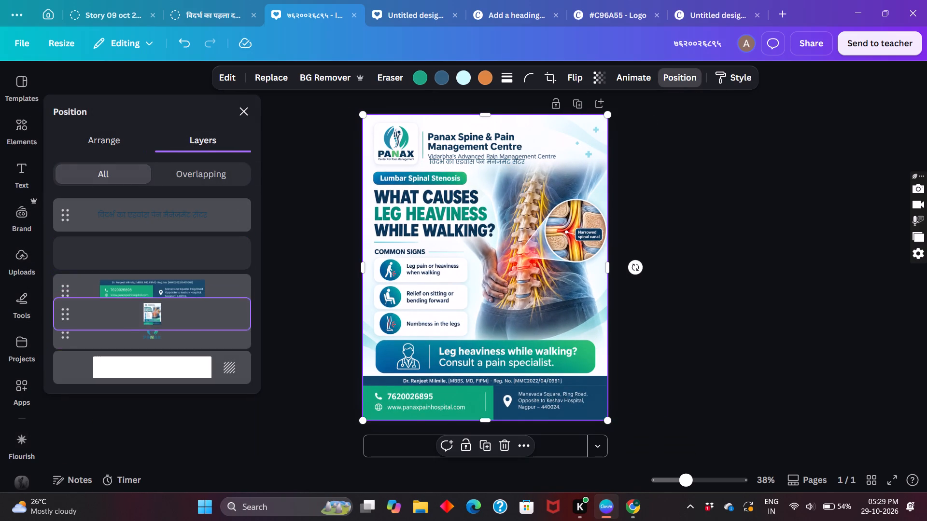
{"action": "left_click_drag", "start_coordinate": [160, 321], "coordinate": [163, 353]}
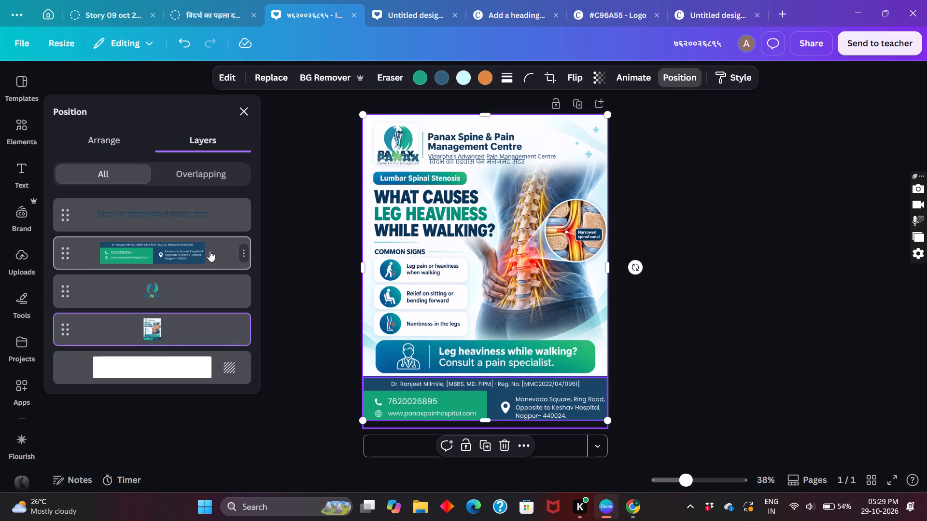
Move the contact footer strip up slightly so it covers the poster's own footer, keeping it horizontally centred.
{"action": "left_click", "coordinate": [208, 250]}
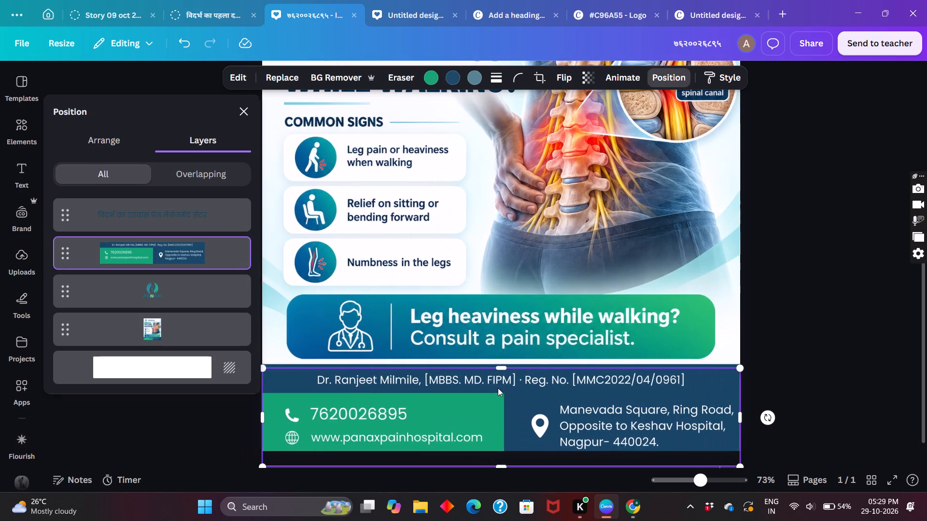
{"action": "scroll", "coordinate": [506, 383], "scroll_direction": "down", "scroll_amount": 2}
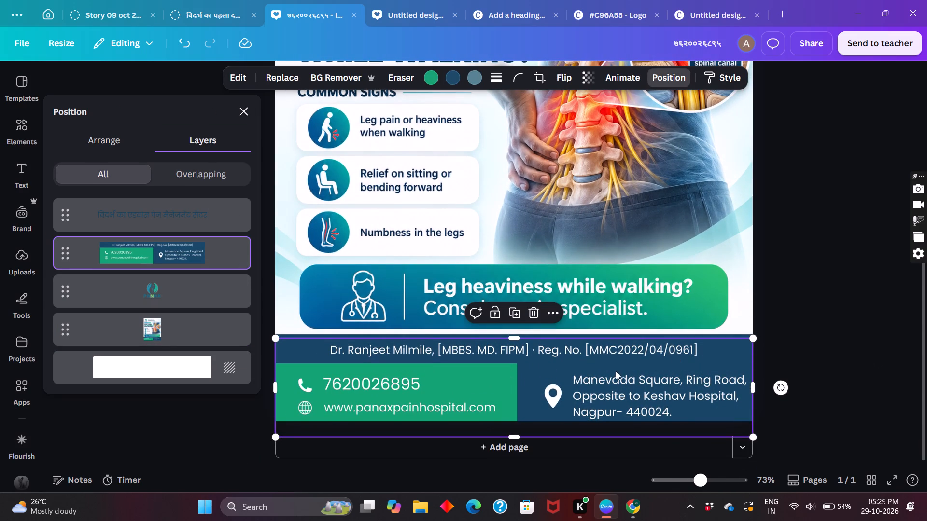
{"action": "left_click", "coordinate": [604, 386]}
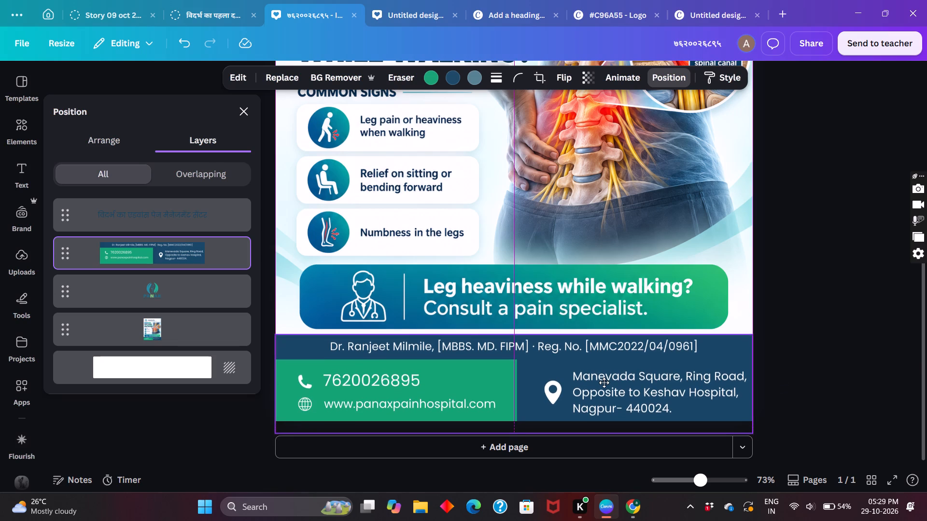
{"action": "left_click", "coordinate": [774, 385]}
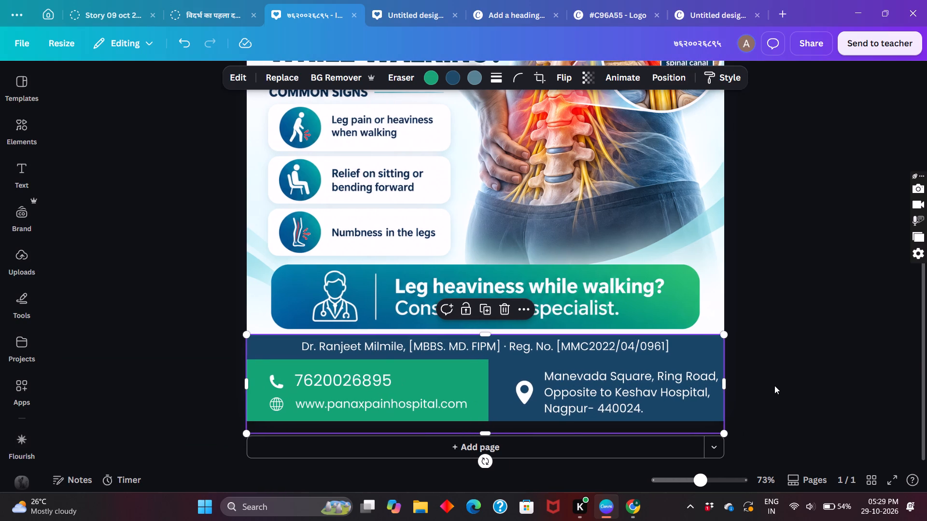
{"action": "left_click", "coordinate": [774, 385]}
Move the separate PANAX logo off the poster's built-in logo and down onto the headline area.
{"action": "scroll", "coordinate": [774, 385], "scroll_direction": "up", "scroll_amount": 2}
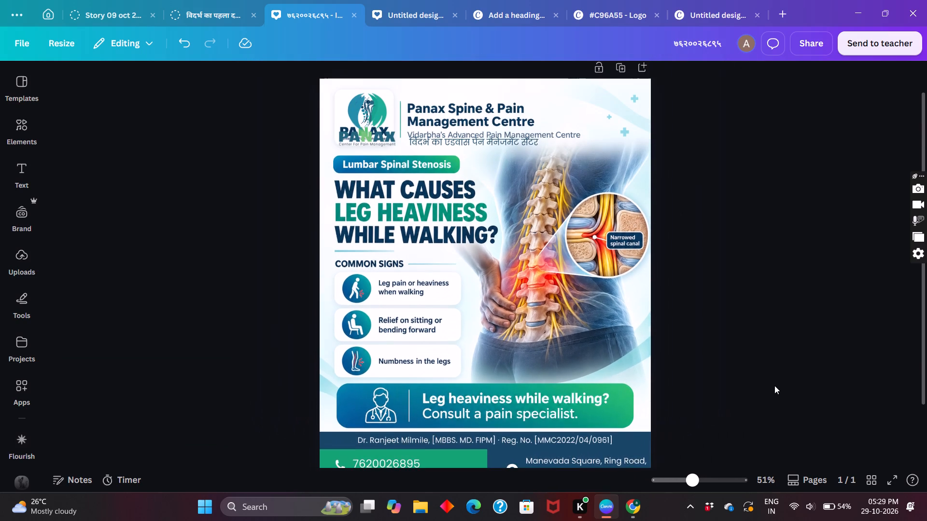
{"action": "scroll", "coordinate": [774, 385], "scroll_direction": "up", "scroll_amount": 1}
{"action": "scroll", "coordinate": [457, 296], "scroll_direction": "up", "scroll_amount": 6}
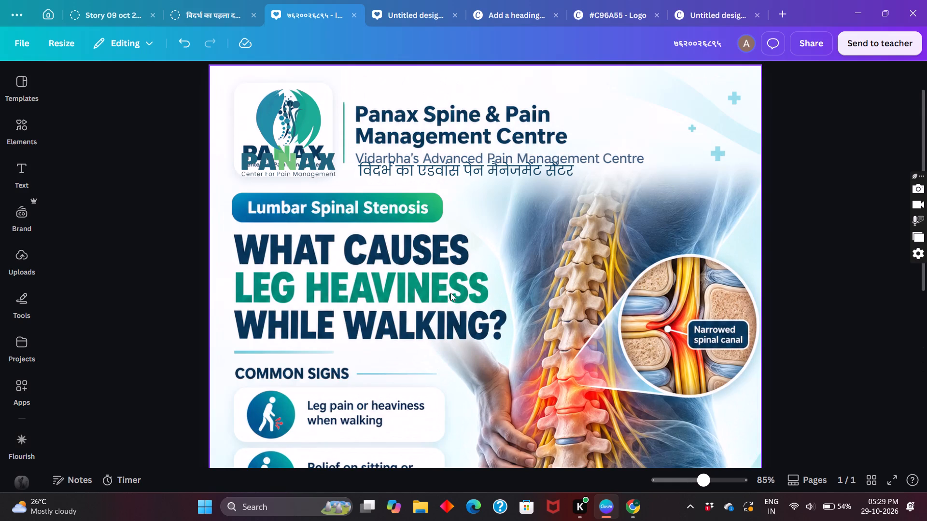
{"action": "left_click_drag", "start_coordinate": [282, 196], "coordinate": [333, 385]}
Erase the poster image's built-in PANAX logo and its caption with Magic Eraser, using brush size 16.
{"action": "left_click", "coordinate": [285, 156]}
{"action": "left_click", "coordinate": [234, 72]}
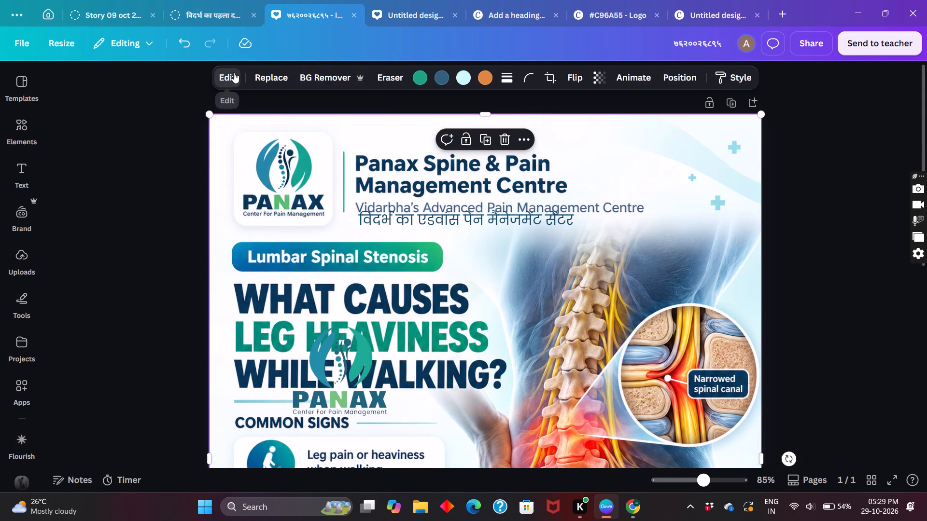
{"action": "left_click", "coordinate": [212, 232]}
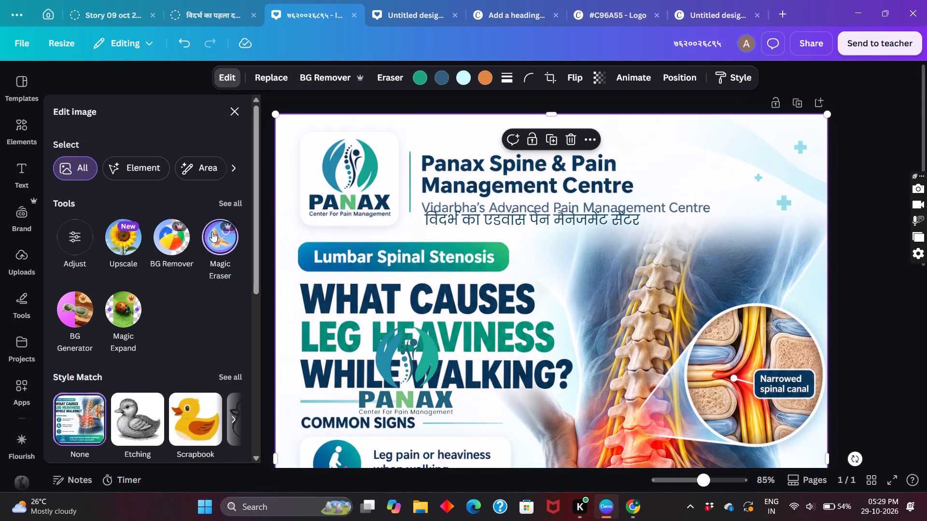
{"action": "left_click", "coordinate": [81, 235]}
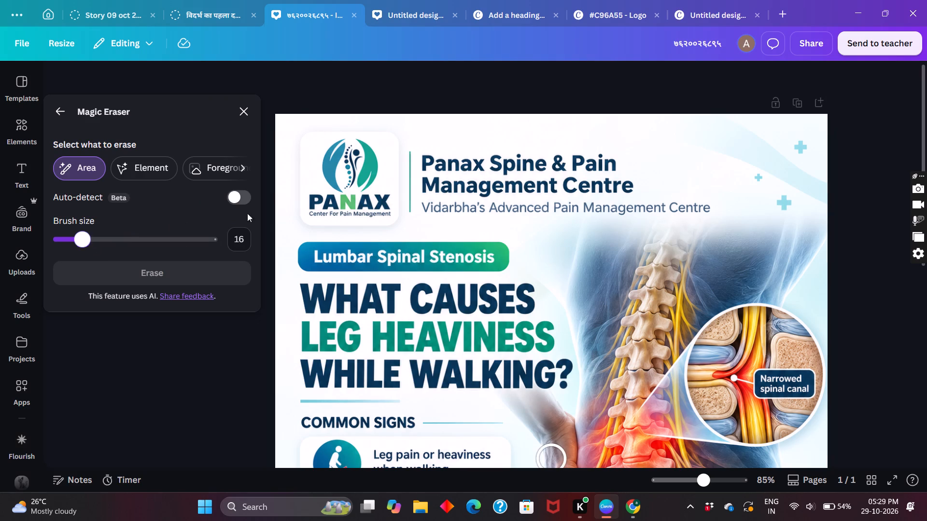
{"action": "left_click_drag", "start_coordinate": [319, 206], "coordinate": [379, 207]}
{"action": "left_click_drag", "start_coordinate": [379, 207], "coordinate": [382, 201]}
{"action": "left_click_drag", "start_coordinate": [382, 201], "coordinate": [340, 186]}
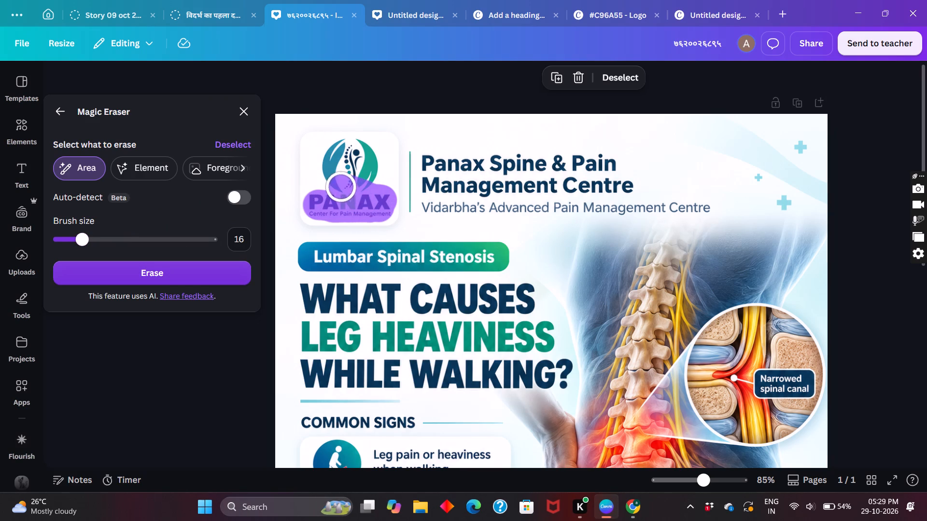
{"action": "left_click_drag", "start_coordinate": [340, 186], "coordinate": [368, 168]}
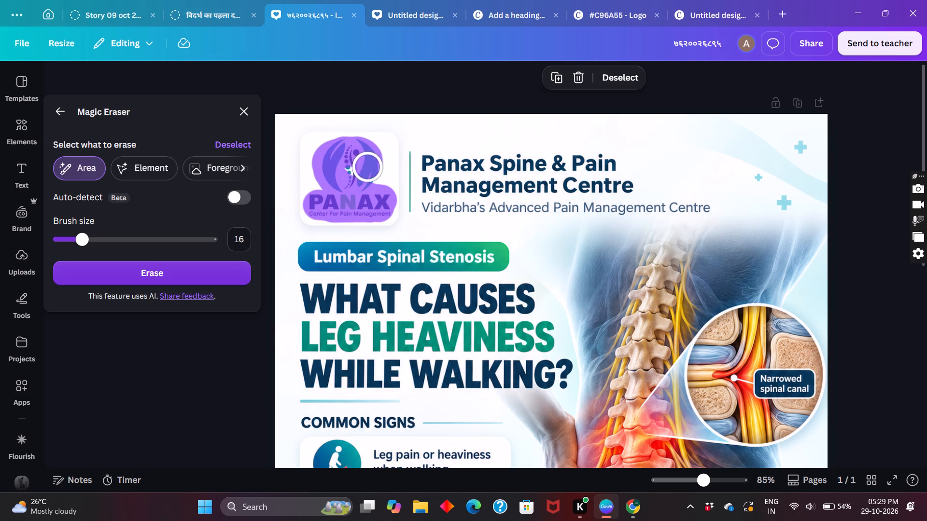
{"action": "left_click_drag", "start_coordinate": [368, 168], "coordinate": [351, 151]}
{"action": "left_click", "coordinate": [319, 211]}
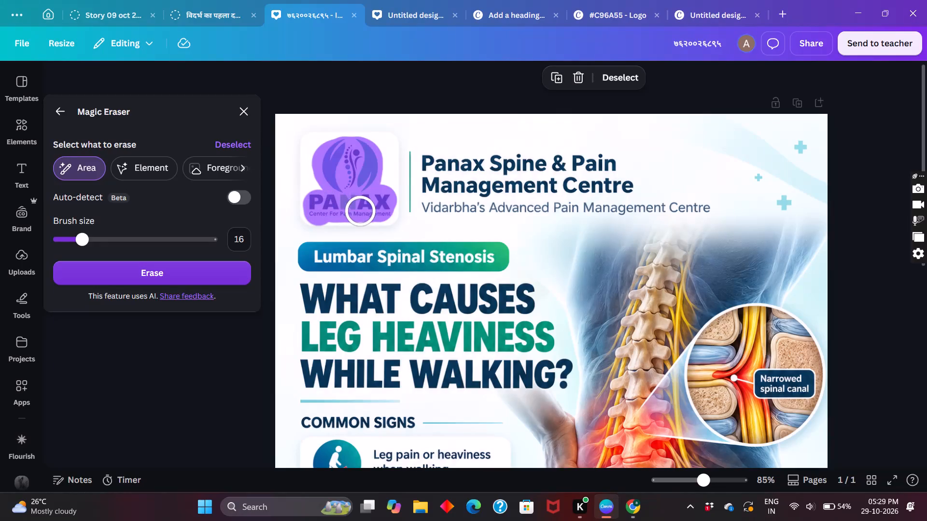
{"action": "left_click", "coordinate": [380, 210]}
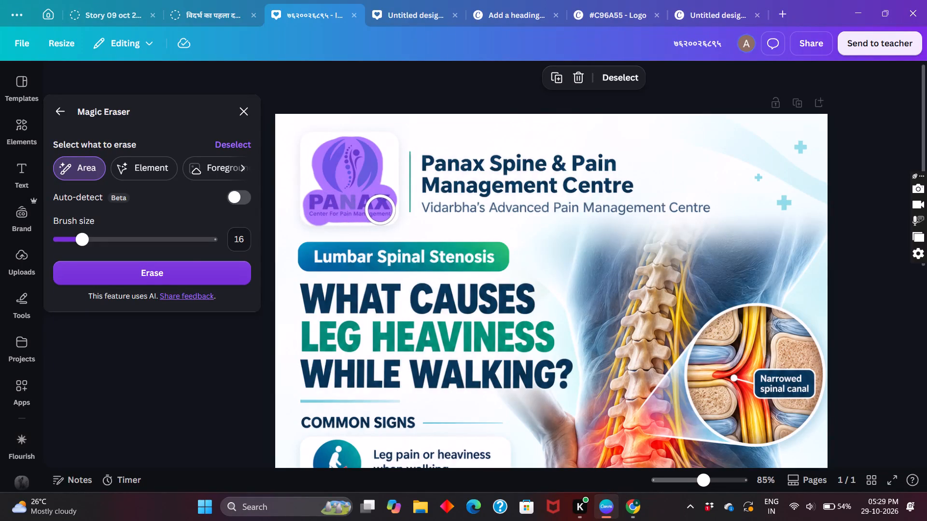
{"action": "left_click", "coordinate": [182, 270]}
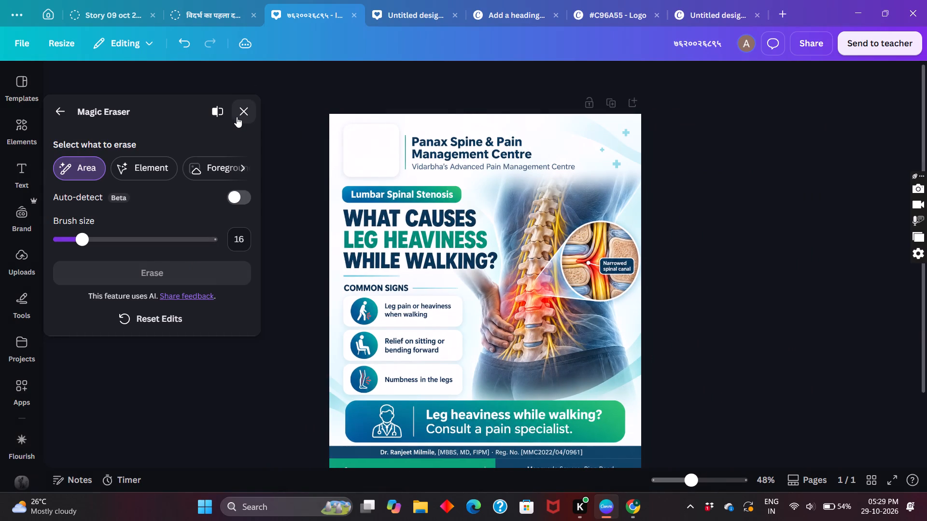
{"action": "left_click", "coordinate": [237, 117]}
Move the separate PANAX logo onto the empty white card in the poster header and shrink it to fit inside.
{"action": "left_click_drag", "start_coordinate": [393, 257], "coordinate": [374, 169]}
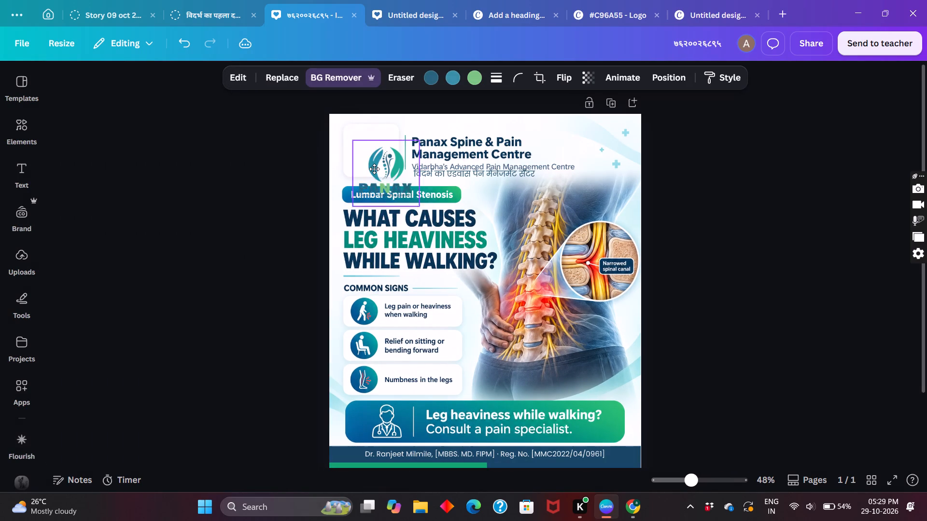
{"action": "left_click_drag", "start_coordinate": [374, 169], "coordinate": [363, 149]}
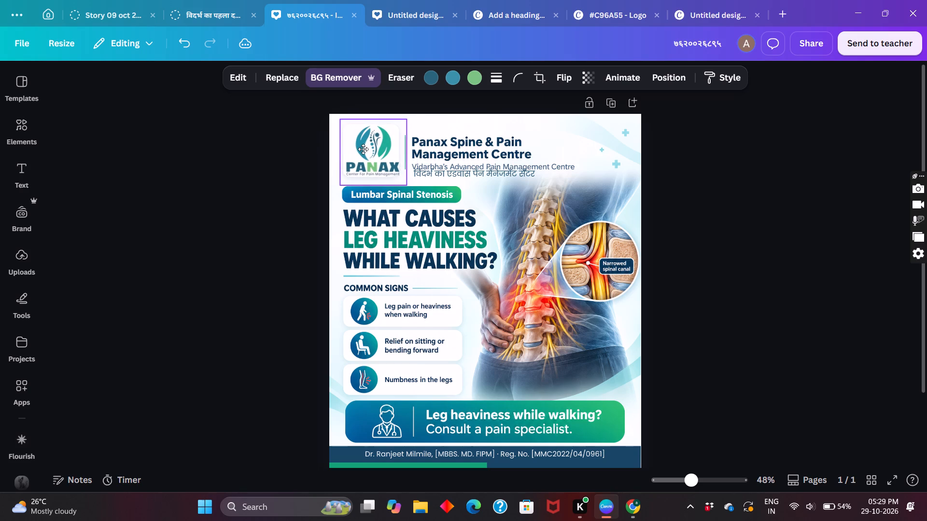
{"action": "left_click_drag", "start_coordinate": [363, 149], "coordinate": [361, 148]}
{"action": "scroll", "coordinate": [361, 148], "scroll_direction": "up", "scroll_amount": 2}
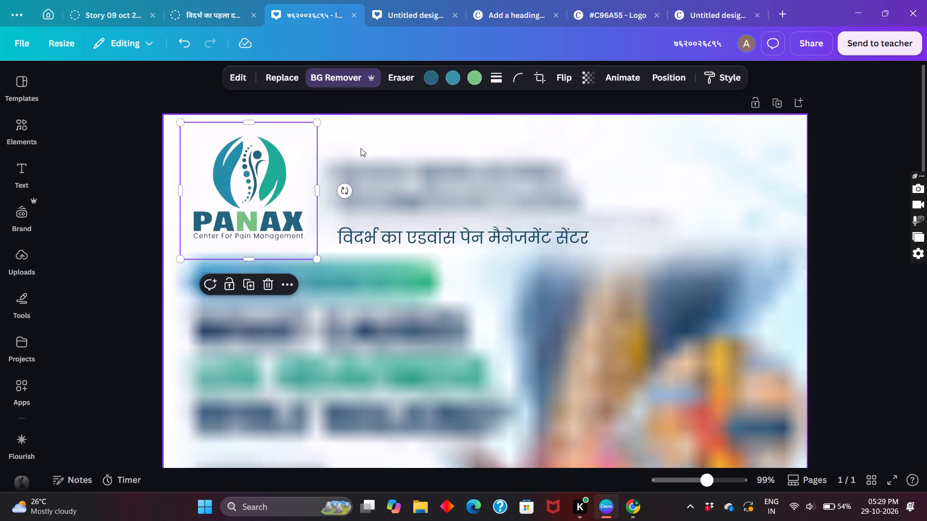
{"action": "scroll", "coordinate": [361, 148], "scroll_direction": "right", "scroll_amount": 3}
{"action": "scroll", "coordinate": [361, 148], "scroll_direction": "up", "scroll_amount": 1}
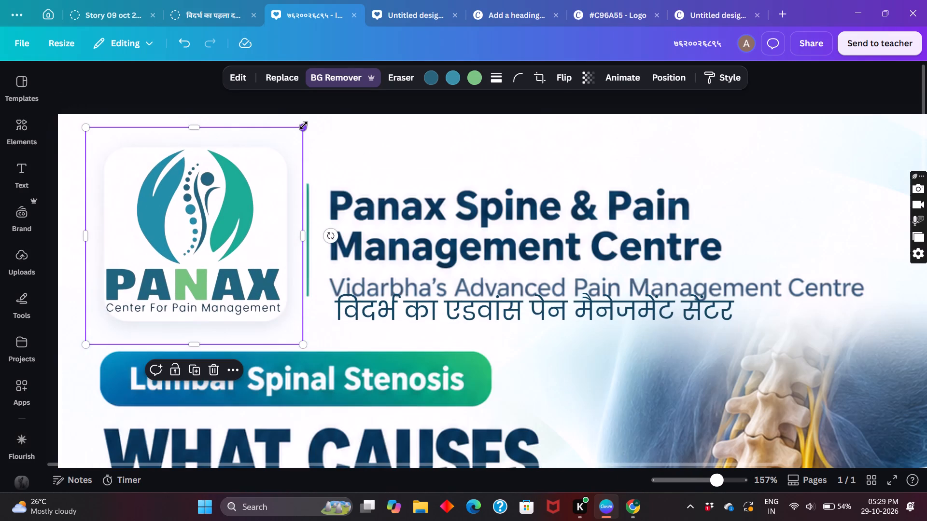
{"action": "left_click_drag", "start_coordinate": [304, 125], "coordinate": [265, 176]}
{"action": "left_click_drag", "start_coordinate": [182, 269], "coordinate": [201, 258]}
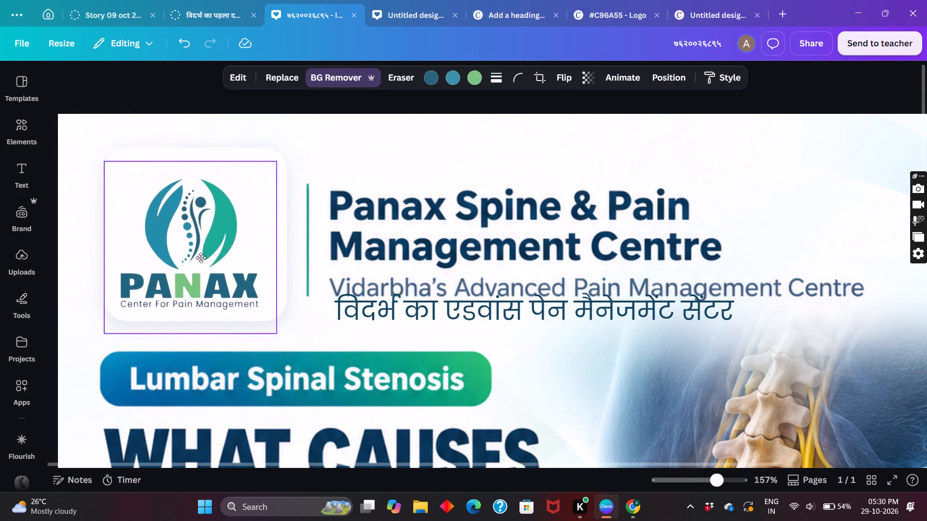
{"action": "left_click_drag", "start_coordinate": [201, 258], "coordinate": [201, 246]}
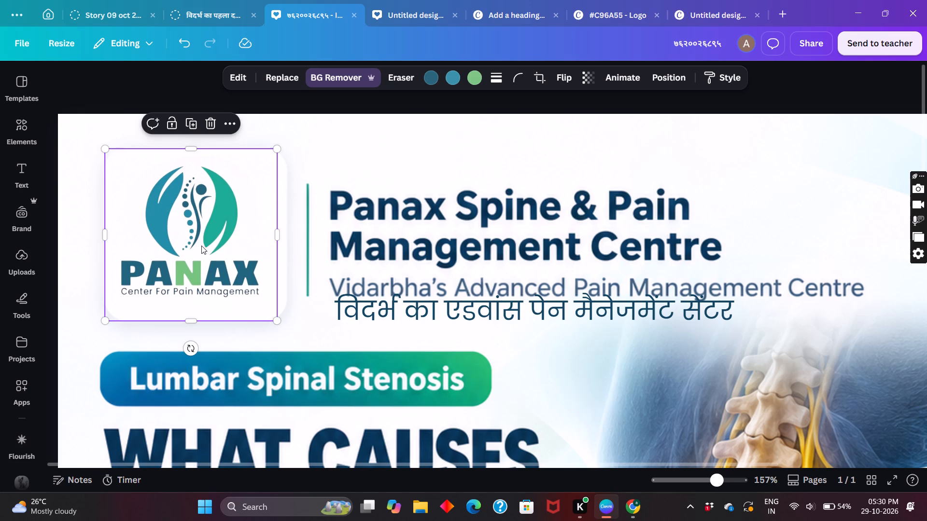
Crop the empty margins on all four sides of the PANAX logo, down to about 150 by 140 px.
{"action": "left_click_drag", "start_coordinate": [189, 320], "coordinate": [191, 295]}
{"action": "left_click_drag", "start_coordinate": [194, 150], "coordinate": [194, 151]}
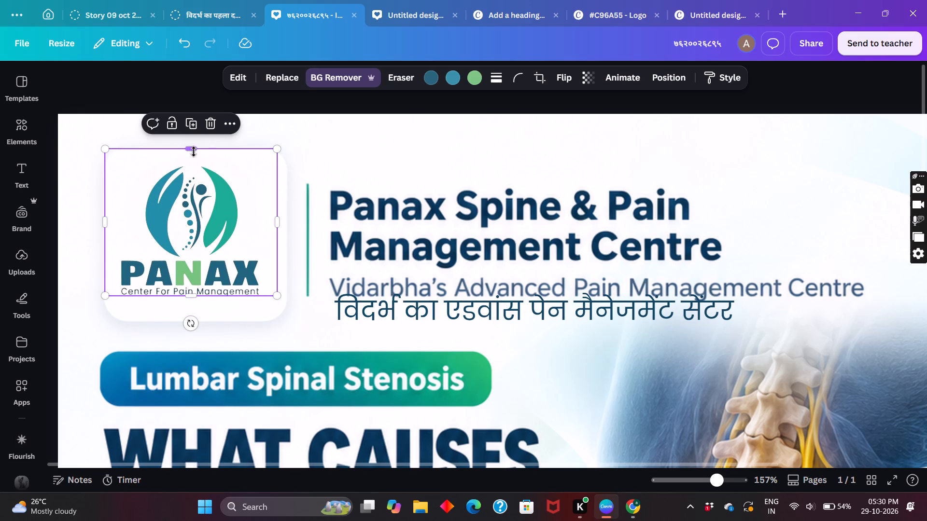
{"action": "left_click_drag", "start_coordinate": [194, 151], "coordinate": [193, 165]}
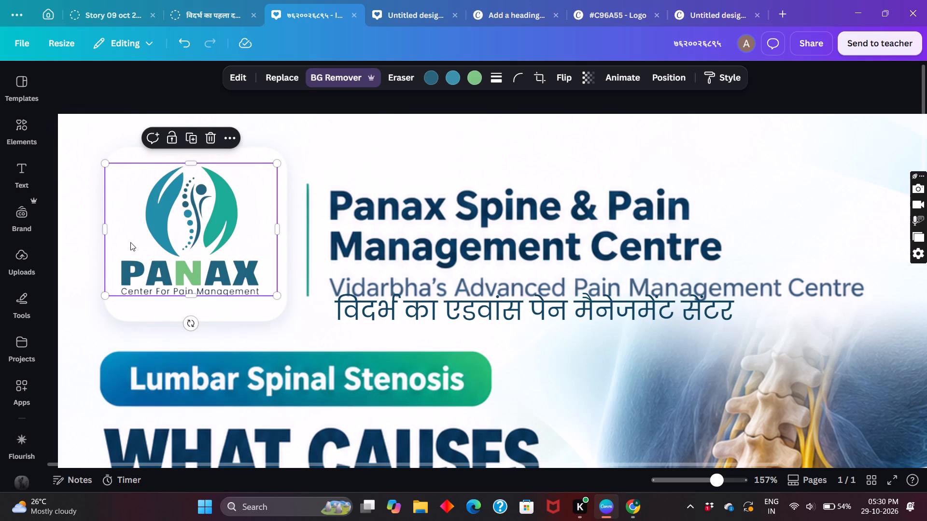
{"action": "left_click_drag", "start_coordinate": [107, 232], "coordinate": [122, 233]}
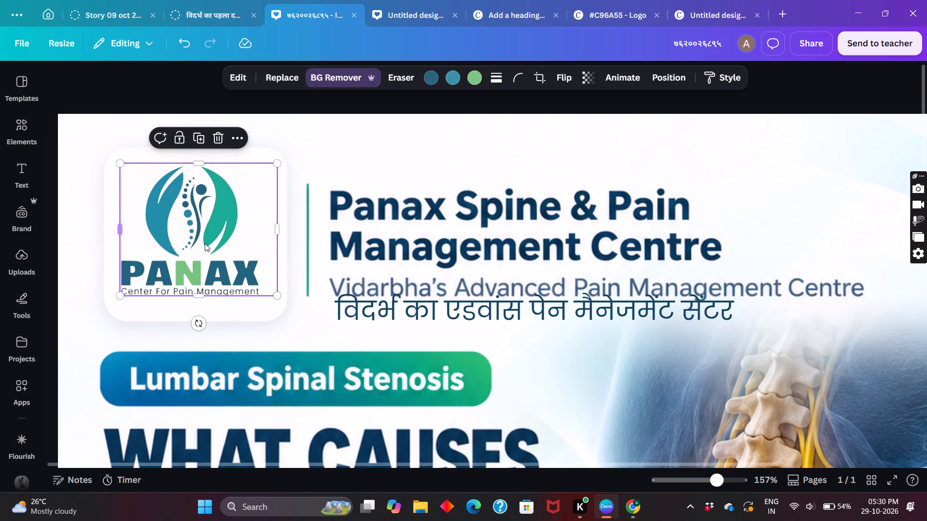
{"action": "left_click_drag", "start_coordinate": [277, 233], "coordinate": [263, 233]}
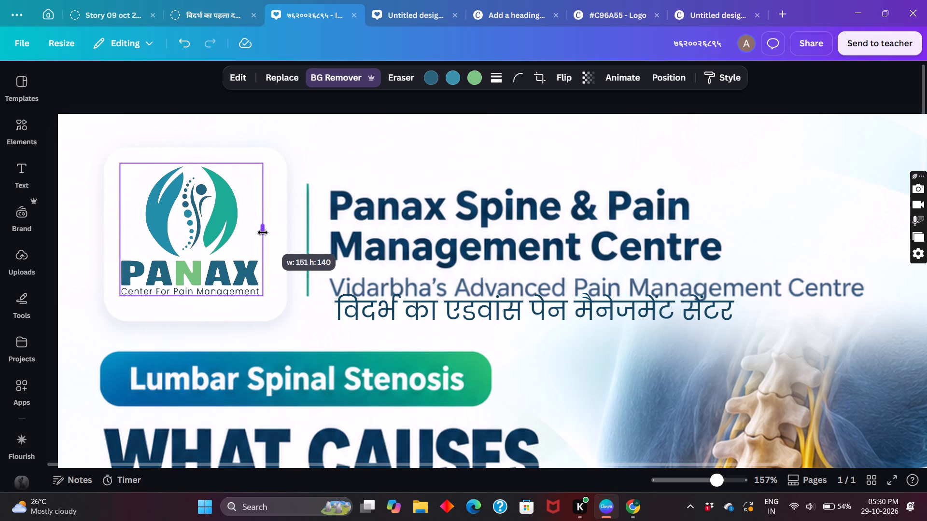
{"action": "left_click_drag", "start_coordinate": [263, 233], "coordinate": [261, 233]}
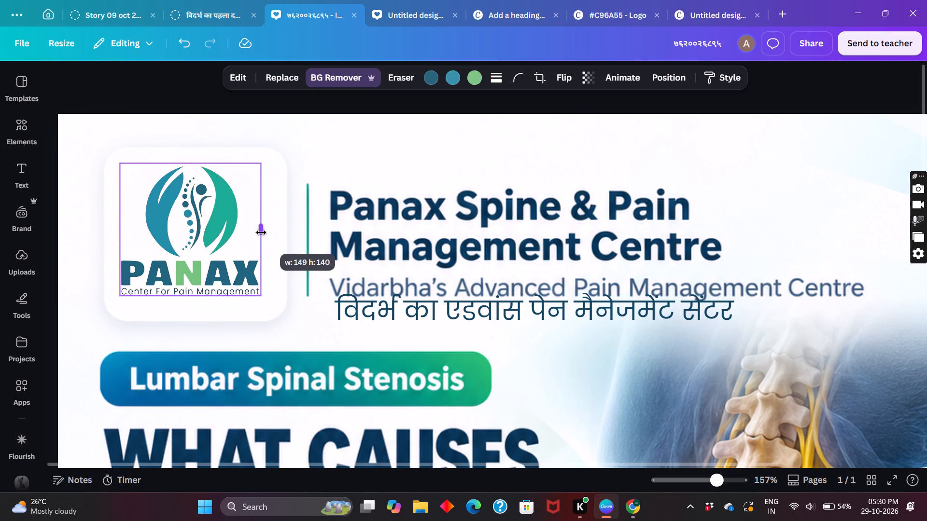
{"action": "left_click_drag", "start_coordinate": [261, 233], "coordinate": [259, 232]}
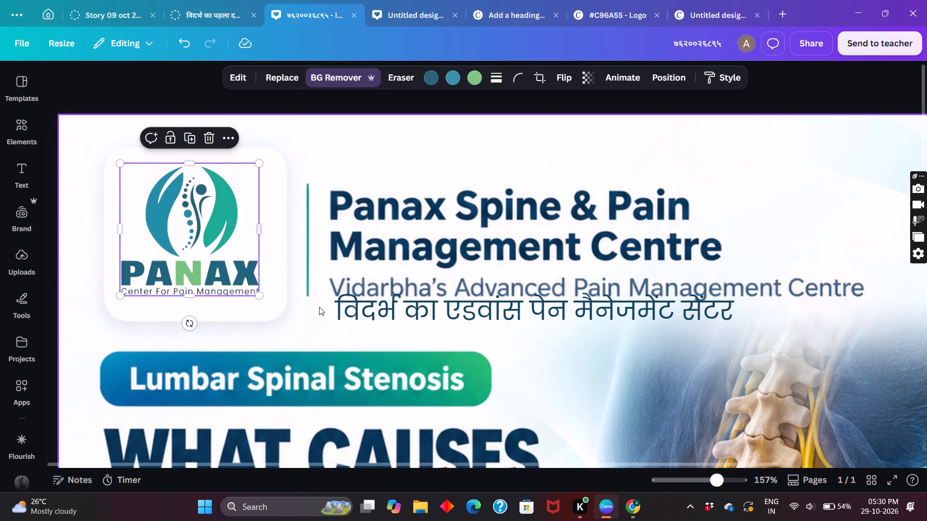
{"action": "left_click", "coordinate": [319, 307]}
Centre the cropped PANAX logo within the white card in the poster header.
{"action": "scroll", "coordinate": [319, 307], "scroll_direction": "right", "scroll_amount": 3}
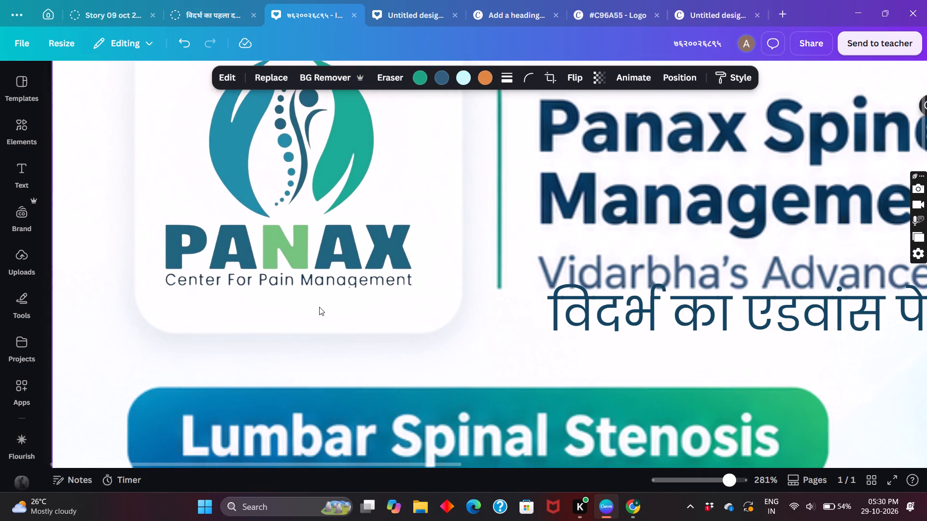
{"action": "scroll", "coordinate": [319, 307], "scroll_direction": "up", "scroll_amount": 1}
{"action": "left_click_drag", "start_coordinate": [220, 240], "coordinate": [224, 242]}
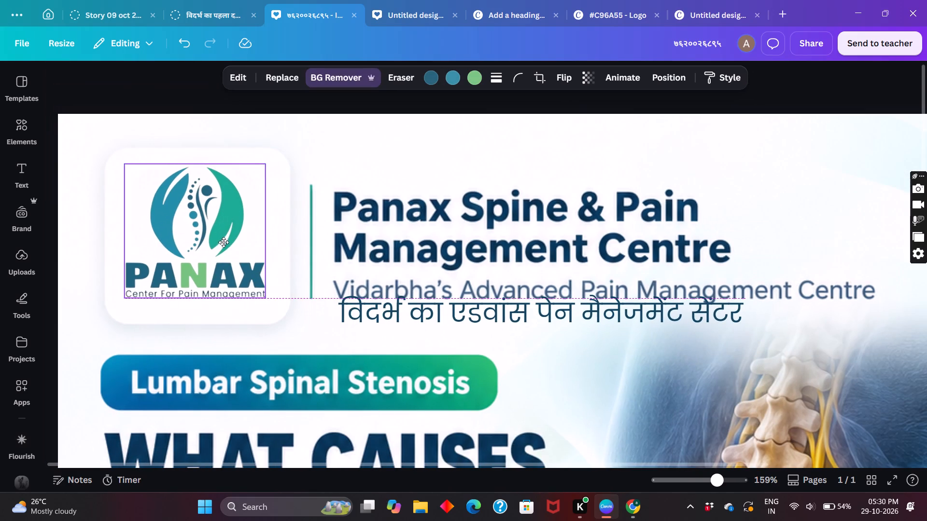
{"action": "left_click_drag", "start_coordinate": [224, 242], "coordinate": [225, 247]}
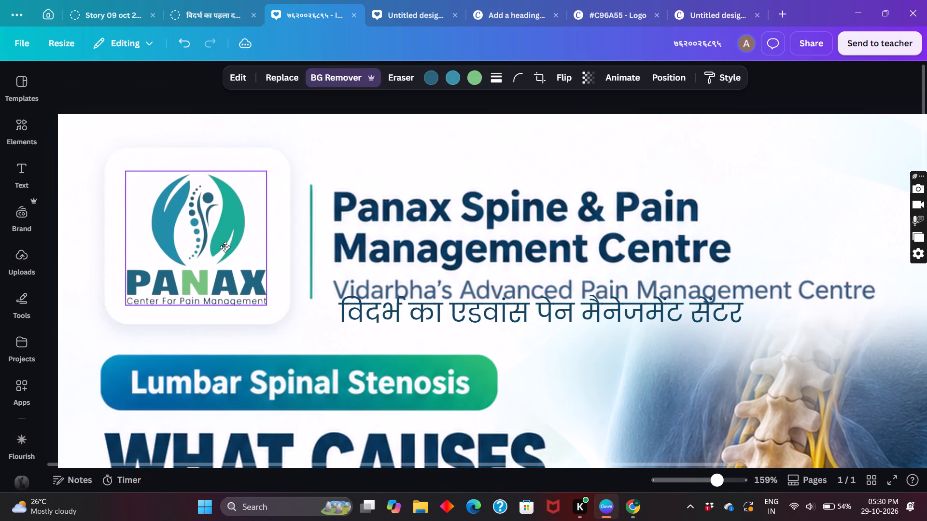
{"action": "left_click_drag", "start_coordinate": [225, 247], "coordinate": [225, 247]}
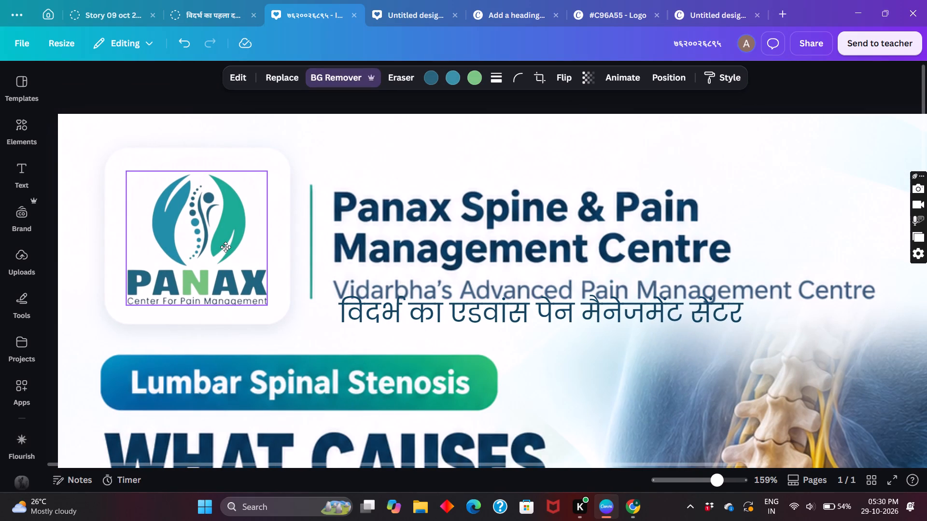
{"action": "left_click_drag", "start_coordinate": [225, 247], "coordinate": [226, 245]}
{"action": "left_click", "coordinate": [295, 335]}
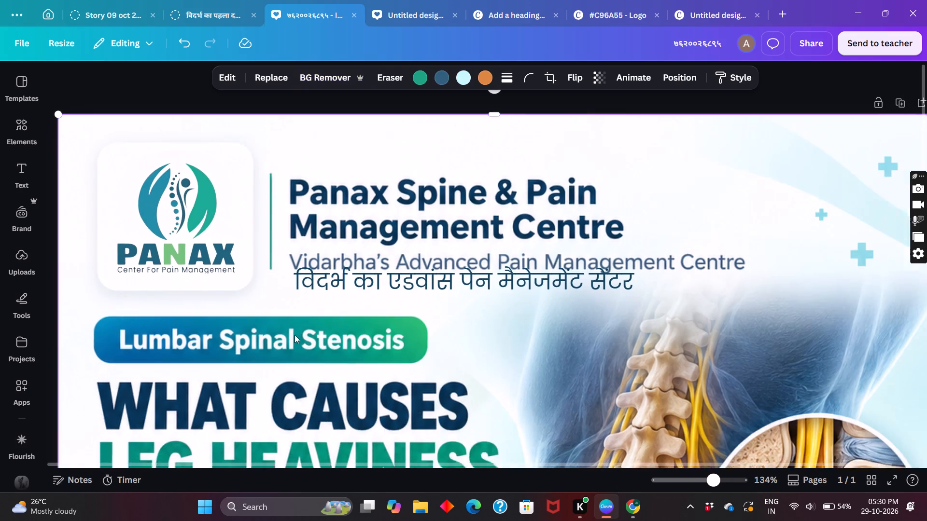
{"action": "left_click", "coordinate": [479, 290]}
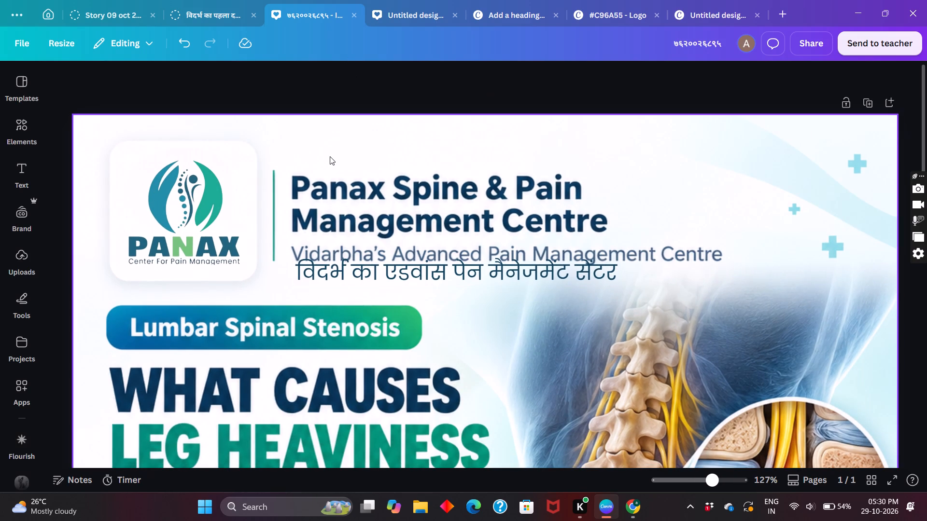
Erase the English tagline "Vidarbha's Advanced Pain Management Centre" from the poster image with Magic Eraser, using brush size 15.
{"action": "left_click", "coordinate": [330, 157]}
{"action": "left_click", "coordinate": [229, 79]}
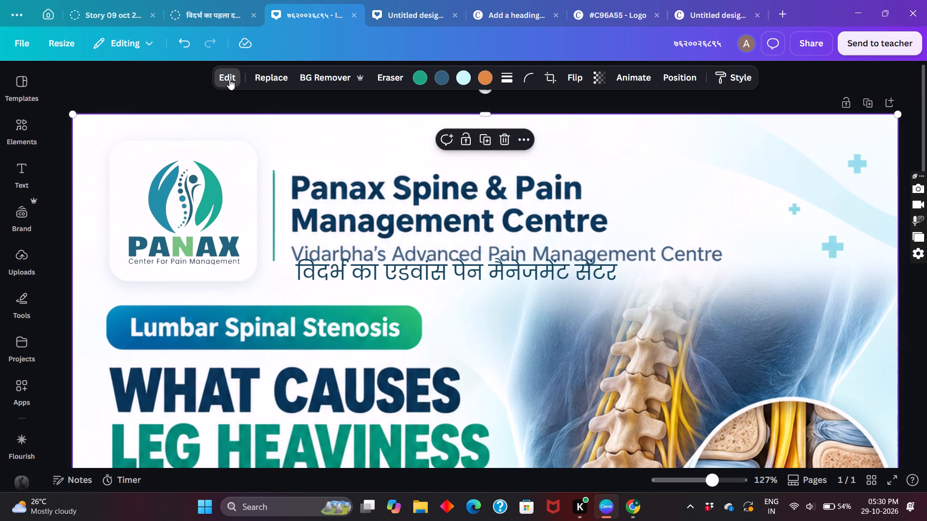
{"action": "left_click", "coordinate": [224, 240]}
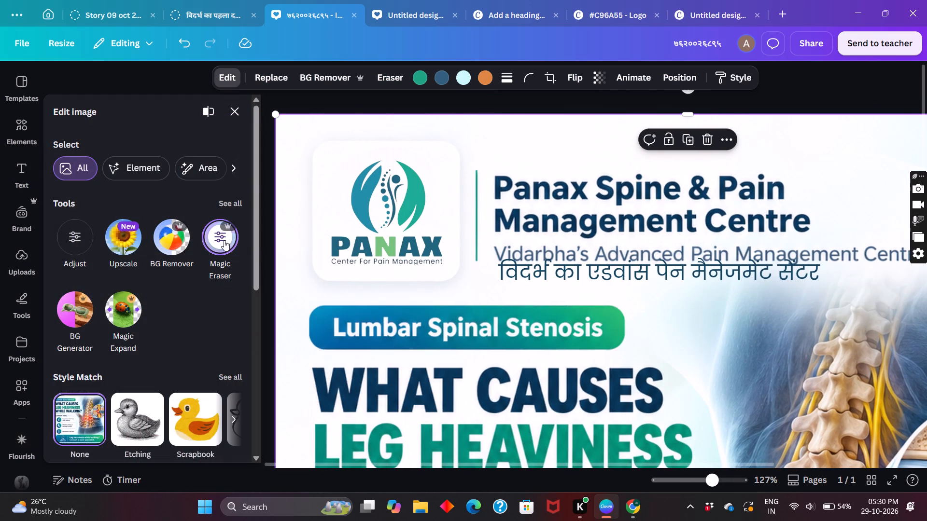
{"action": "left_click", "coordinate": [80, 240]}
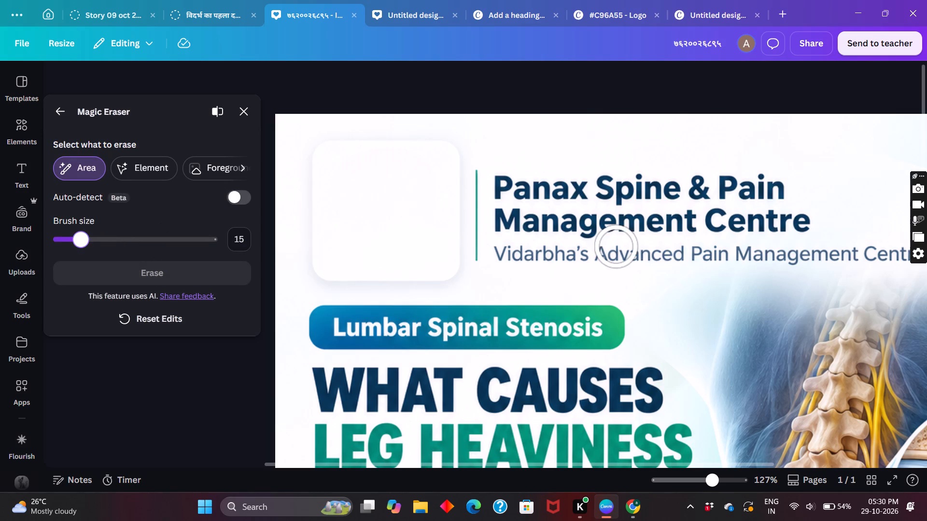
{"action": "left_click", "coordinate": [499, 259]}
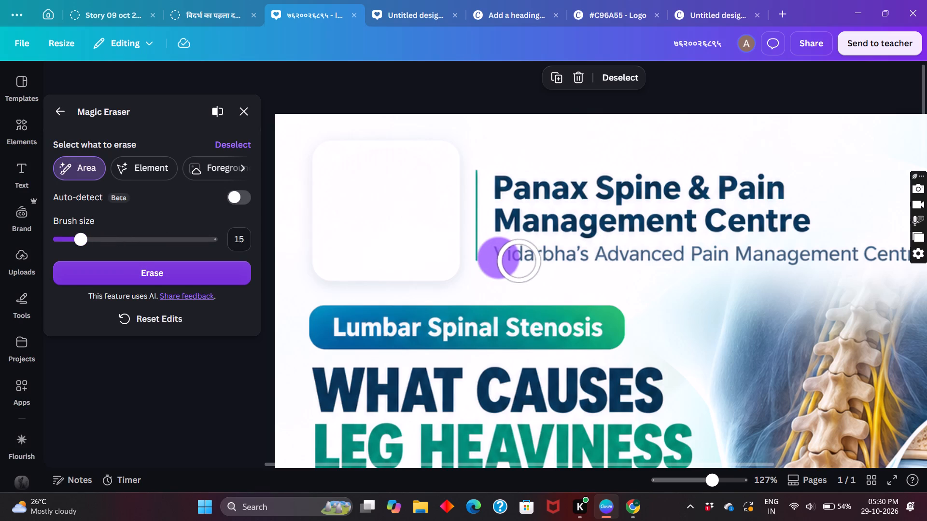
{"action": "left_click_drag", "start_coordinate": [520, 261], "coordinate": [591, 262]}
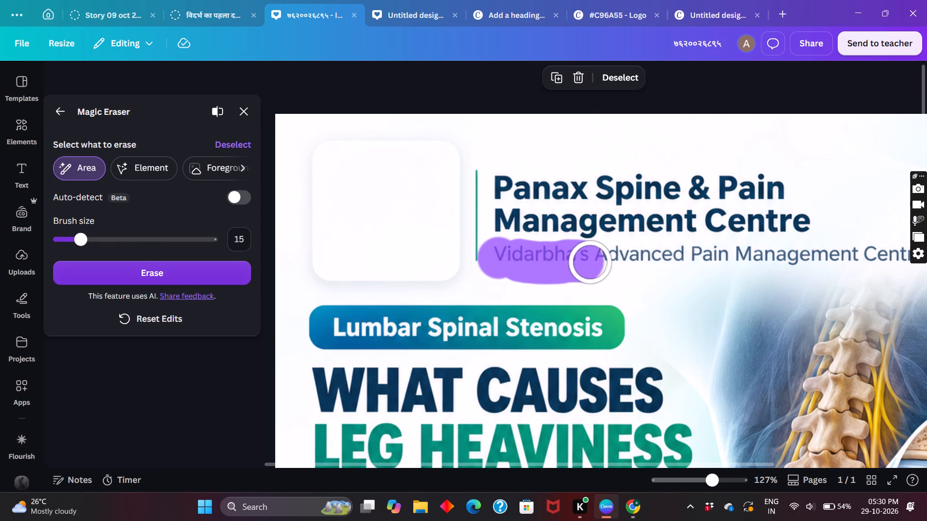
{"action": "left_click_drag", "start_coordinate": [591, 262], "coordinate": [693, 261]}
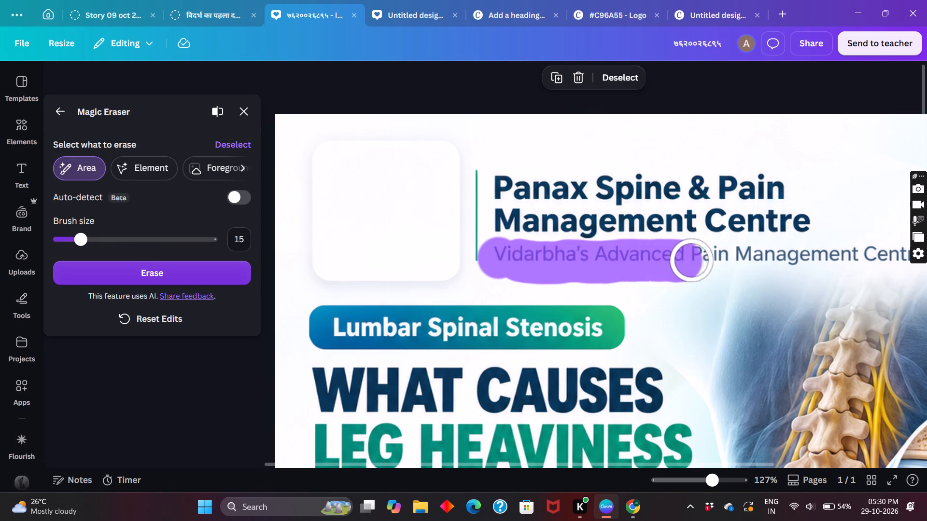
{"action": "left_click_drag", "start_coordinate": [693, 261], "coordinate": [739, 260]}
{"action": "scroll", "coordinate": [739, 260], "scroll_direction": "left", "scroll_amount": 5}
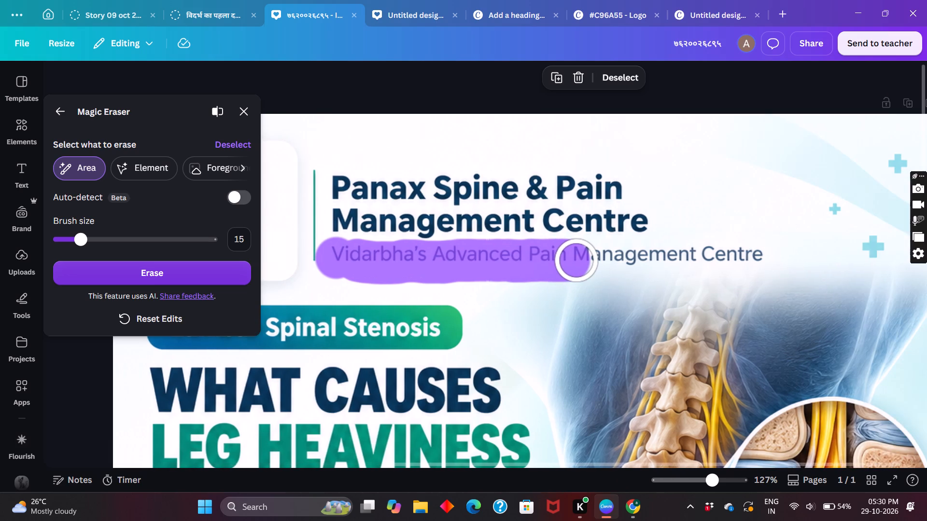
{"action": "left_click_drag", "start_coordinate": [739, 260], "coordinate": [767, 259]}
{"action": "left_click_drag", "start_coordinate": [724, 253], "coordinate": [556, 266]}
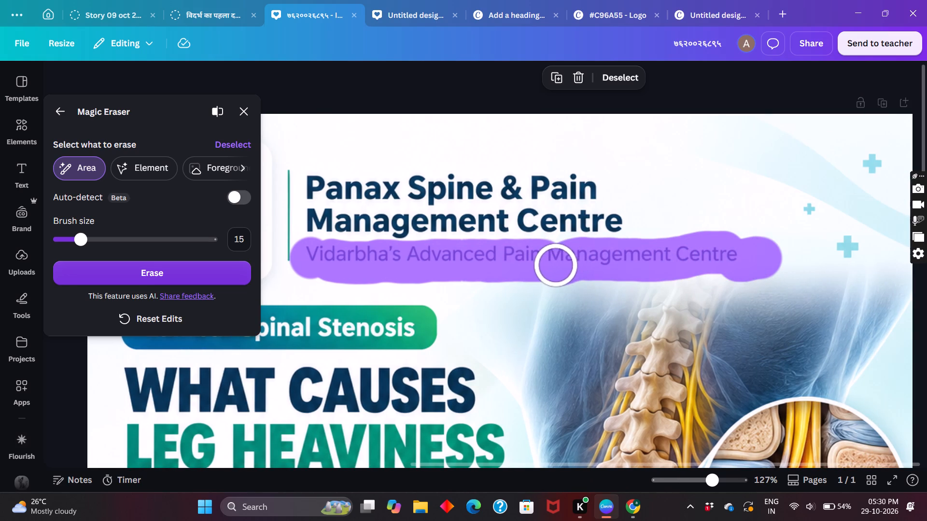
{"action": "left_click", "coordinate": [154, 277]}
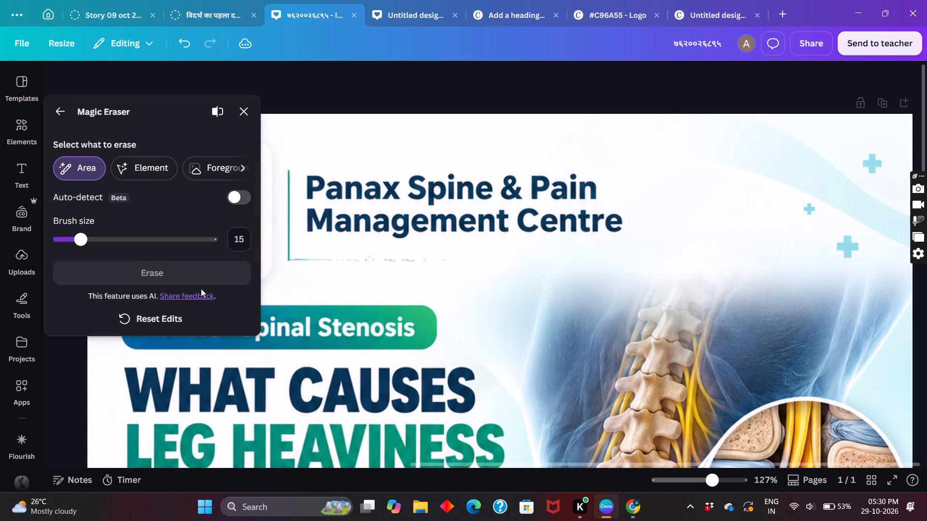
Erase the leftover line and specks below the clinic name in the poster header with Magic Eraser, reducing the brush size to 7.
{"action": "left_click", "coordinate": [312, 260]}
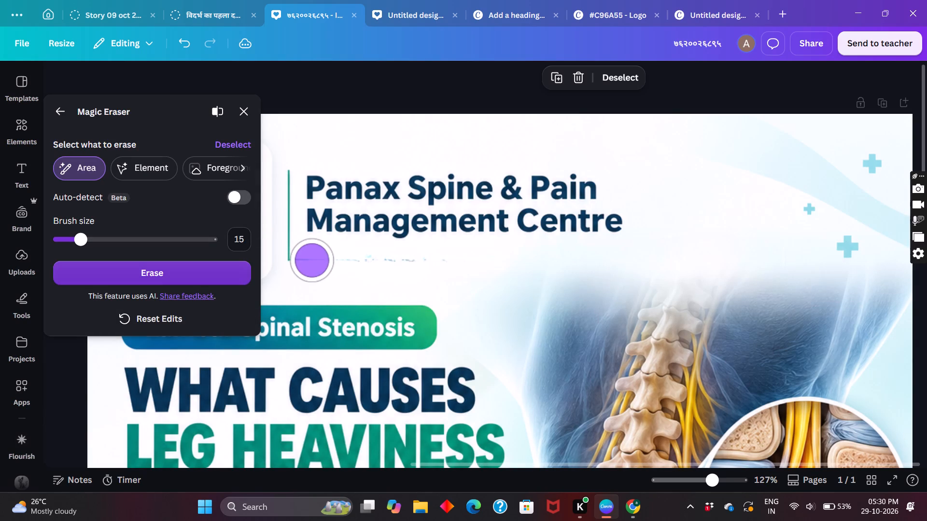
{"action": "left_click_drag", "start_coordinate": [312, 260], "coordinate": [434, 264]}
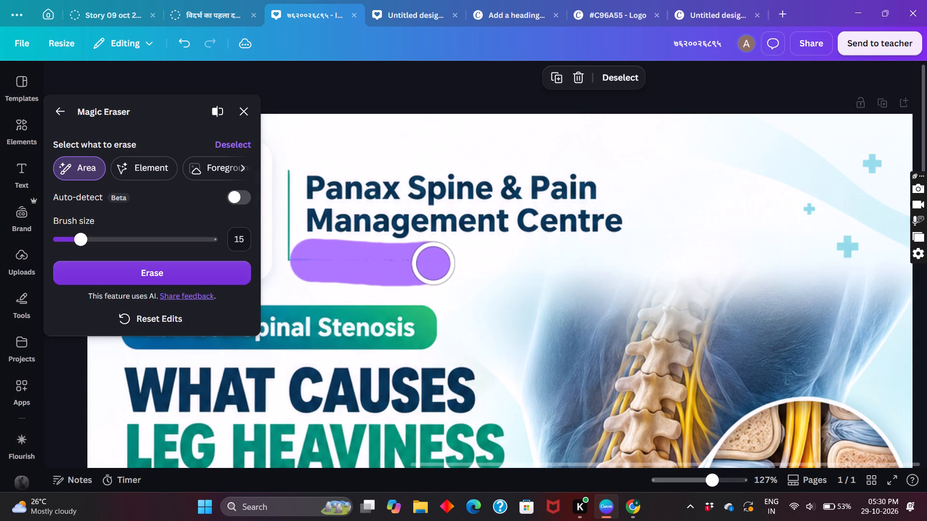
{"action": "left_click", "coordinate": [161, 279]}
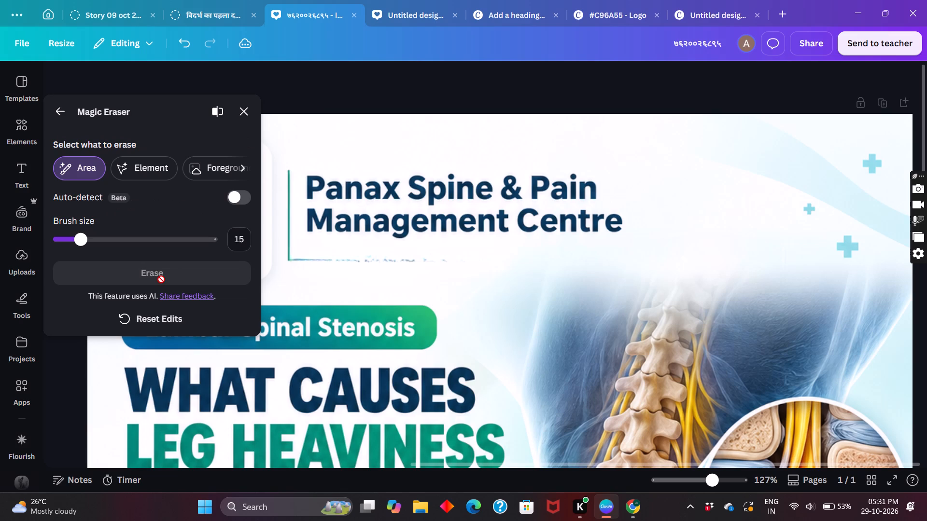
{"action": "left_click", "coordinate": [68, 240]}
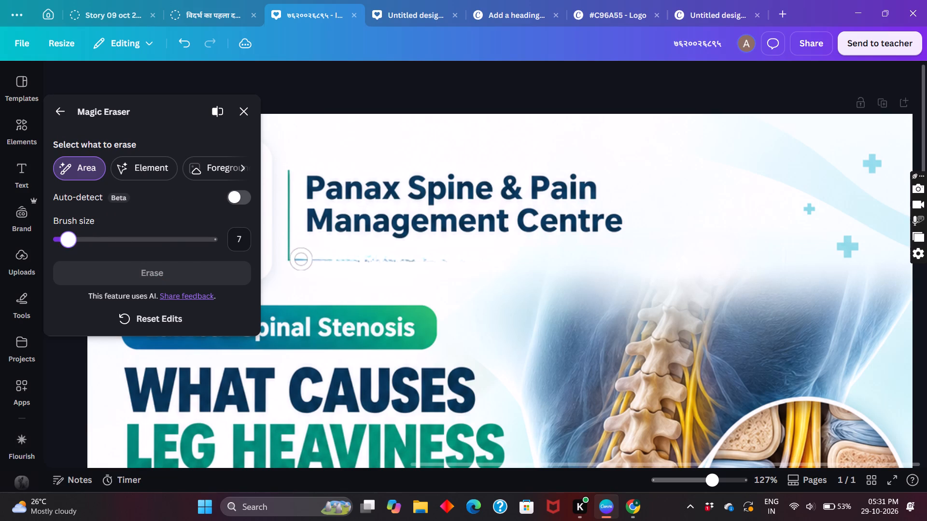
{"action": "left_click_drag", "start_coordinate": [299, 260], "coordinate": [479, 263]}
{"action": "left_click", "coordinate": [179, 270]}
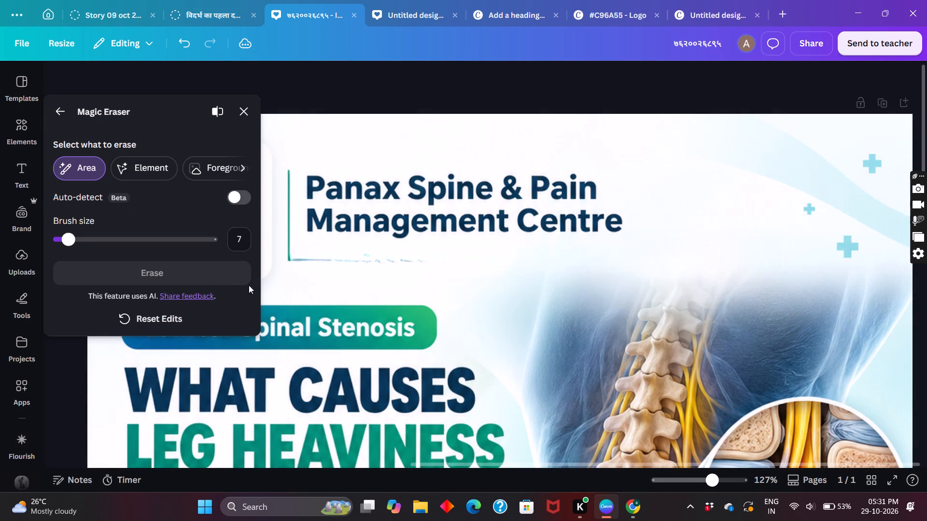
{"action": "left_click_drag", "start_coordinate": [298, 260], "coordinate": [428, 264]}
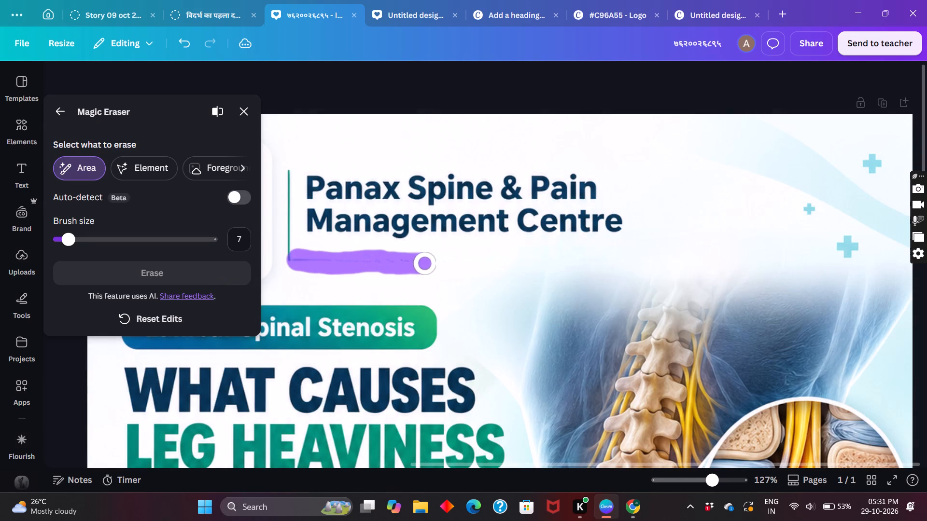
{"action": "left_click_drag", "start_coordinate": [428, 264], "coordinate": [442, 264]}
{"action": "left_click", "coordinate": [218, 273]}
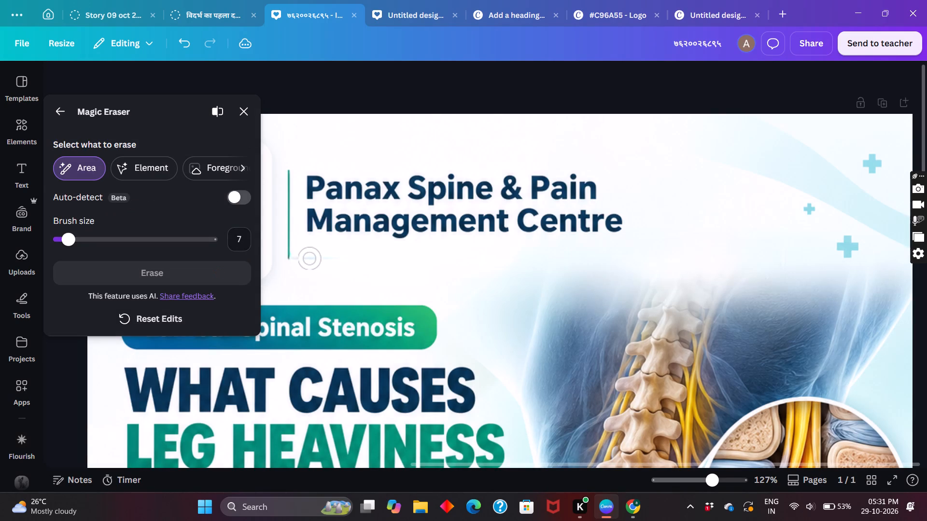
{"action": "left_click_drag", "start_coordinate": [299, 259], "coordinate": [326, 262]}
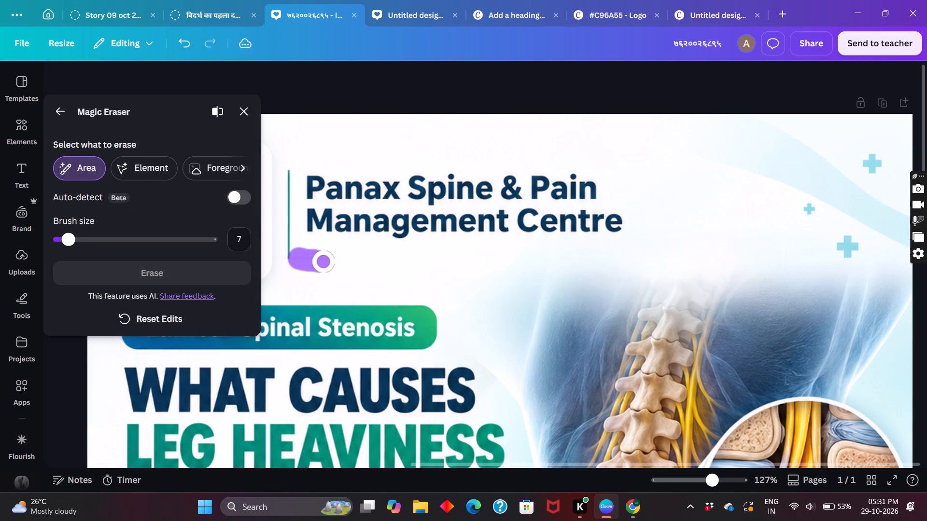
{"action": "left_click_drag", "start_coordinate": [326, 262], "coordinate": [339, 261]}
{"action": "left_click", "coordinate": [197, 267]}
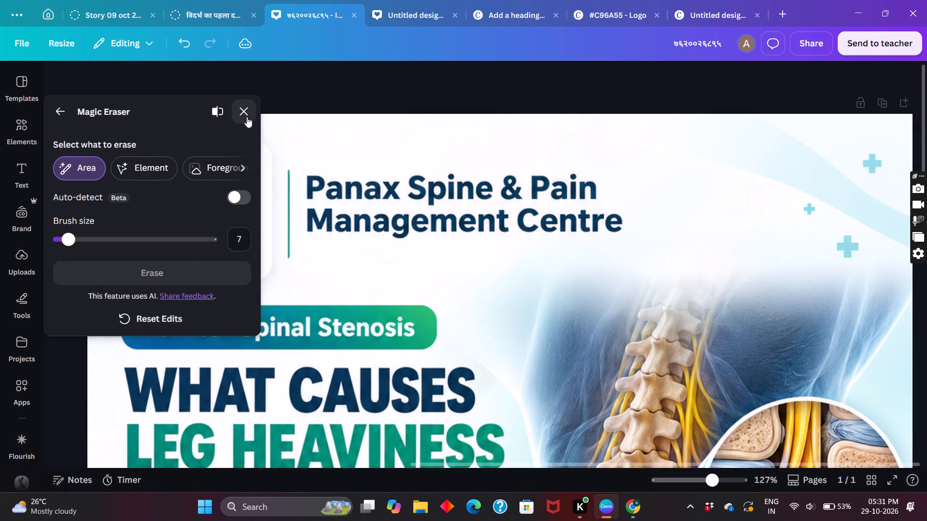
{"action": "left_click", "coordinate": [247, 117]}
Position the Hindi tagline directly below "Panax Spine & Pain Management Centre", lined up with the start of the clinic name.
{"action": "left_click_drag", "start_coordinate": [379, 283], "coordinate": [374, 273]}
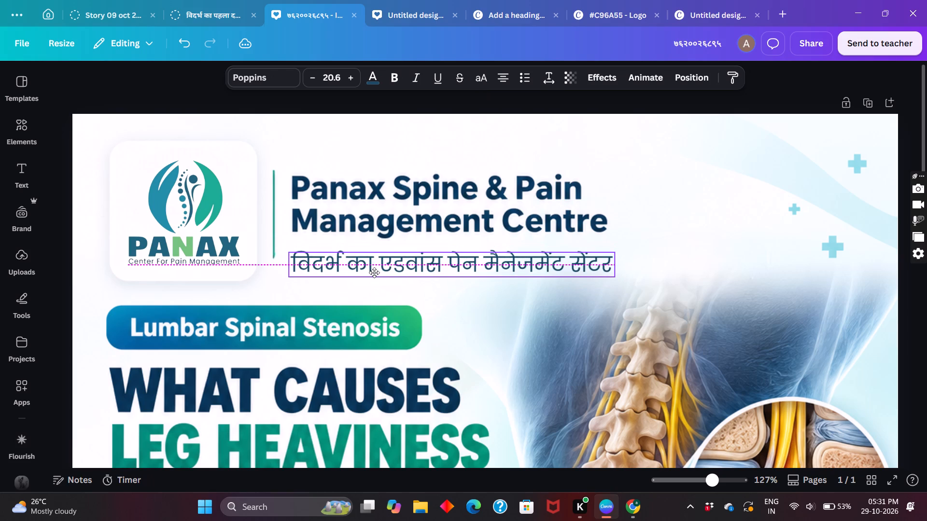
{"action": "left_click_drag", "start_coordinate": [374, 273], "coordinate": [376, 272]}
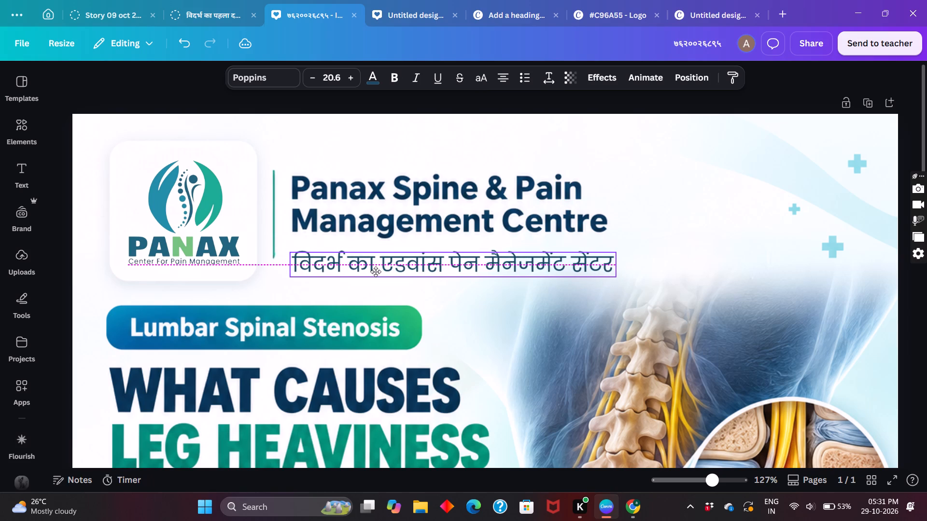
{"action": "left_click_drag", "start_coordinate": [376, 272], "coordinate": [374, 272]}
{"action": "left_click", "coordinate": [461, 308]}
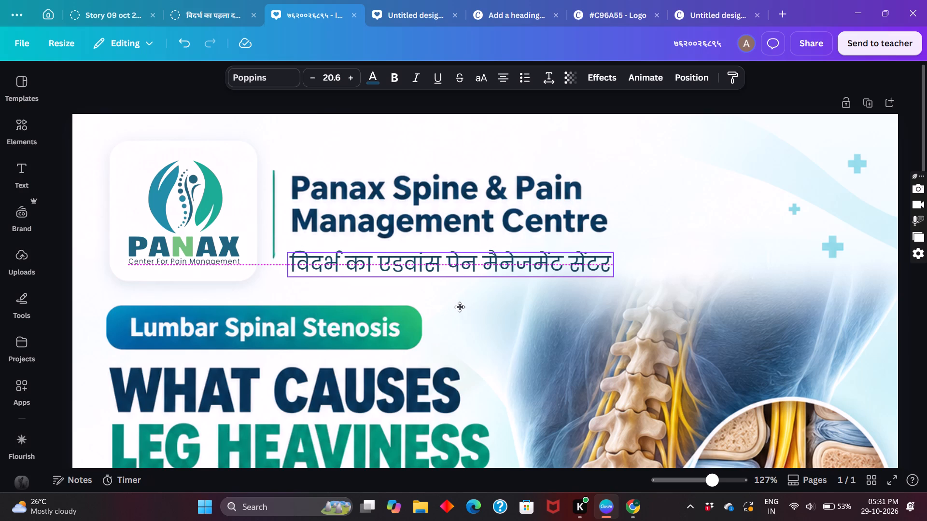
Examine the whole poster and its header, body and footer details at different magnifications.
{"action": "left_click", "coordinate": [497, 354]}
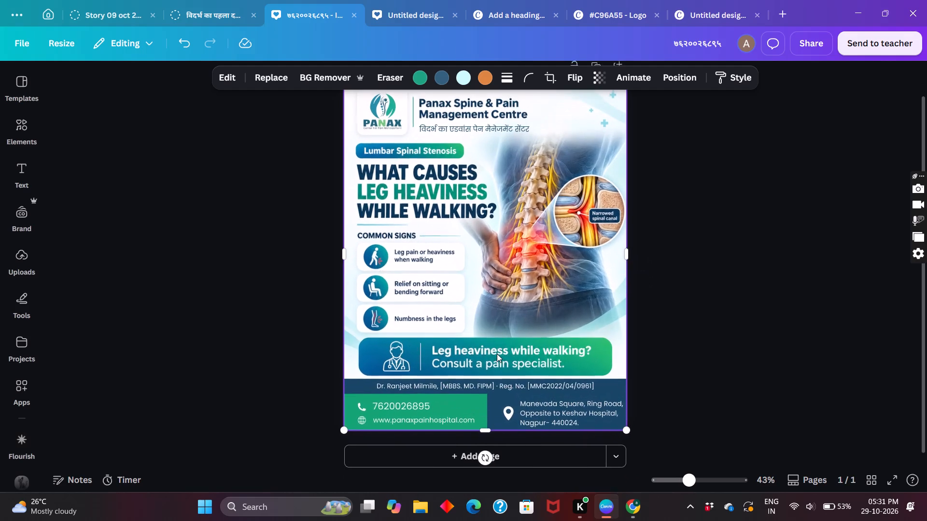
{"action": "left_click", "coordinate": [708, 405]}
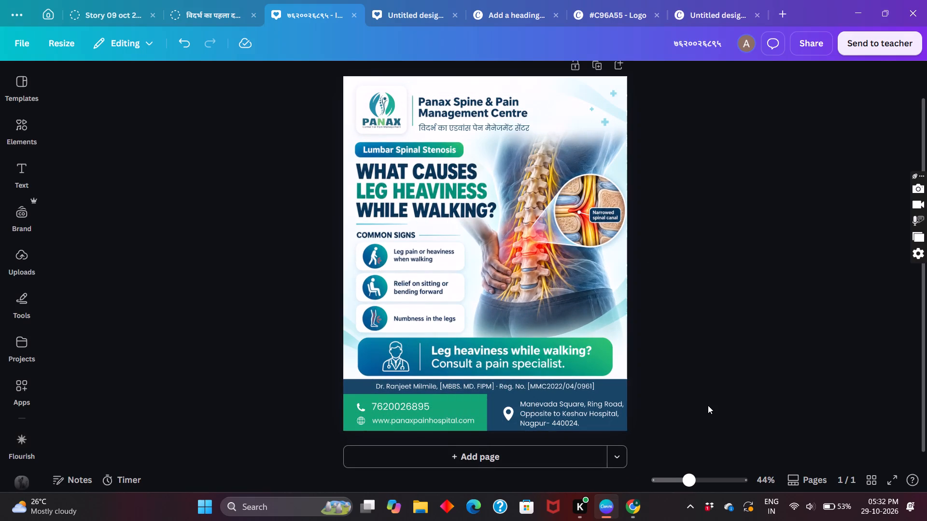
{"action": "scroll", "coordinate": [708, 405], "scroll_direction": "up", "scroll_amount": 2}
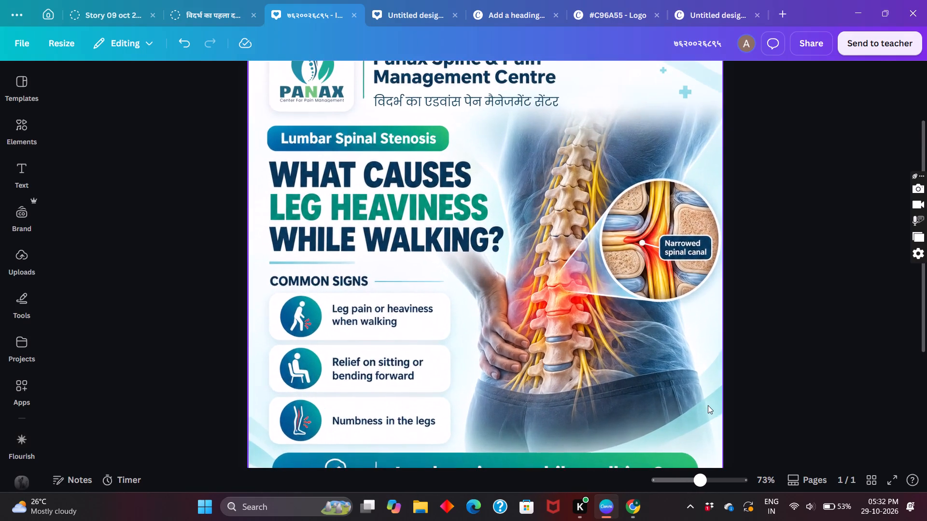
{"action": "scroll", "coordinate": [708, 405], "scroll_direction": "up", "scroll_amount": 1}
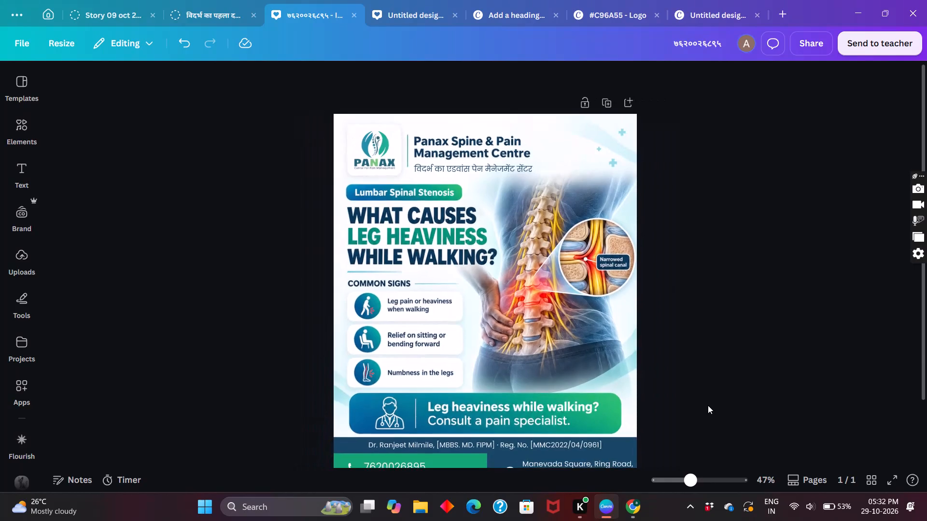
{"action": "scroll", "coordinate": [708, 405], "scroll_direction": "up", "scroll_amount": 7}
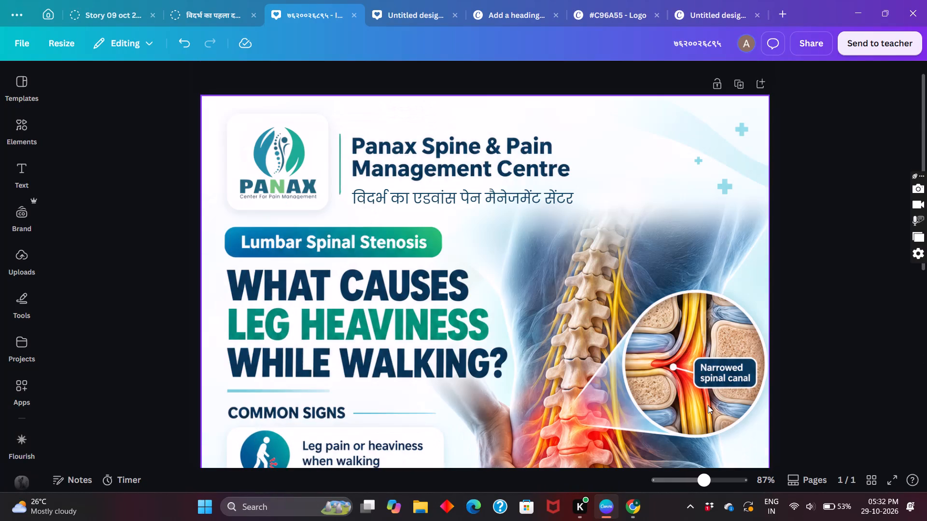
{"action": "scroll", "coordinate": [708, 405], "scroll_direction": "down", "scroll_amount": 3}
{"action": "scroll", "coordinate": [708, 405], "scroll_direction": "up", "scroll_amount": 5}
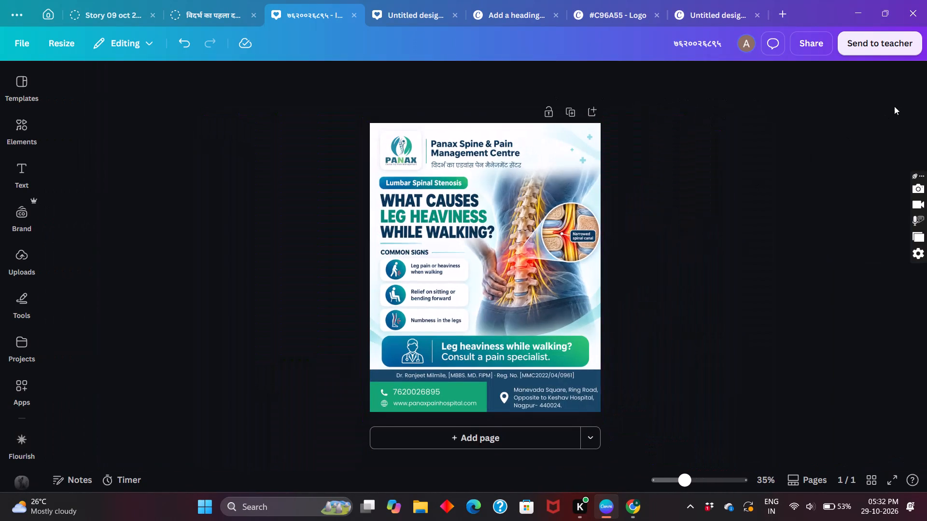
Download the poster as a high-quality PNG at size 2 (2,160 × 2,700 px).
{"action": "left_click", "coordinate": [802, 35]}
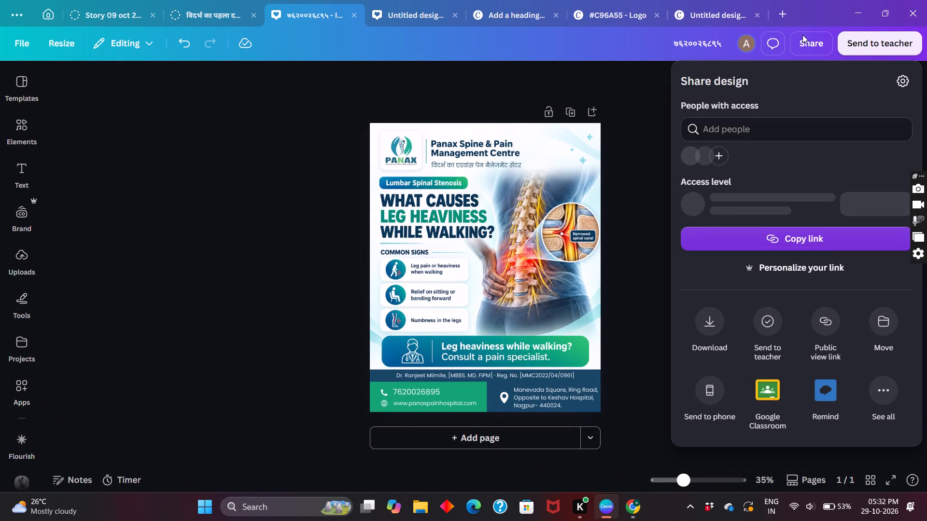
{"action": "left_click", "coordinate": [713, 329]}
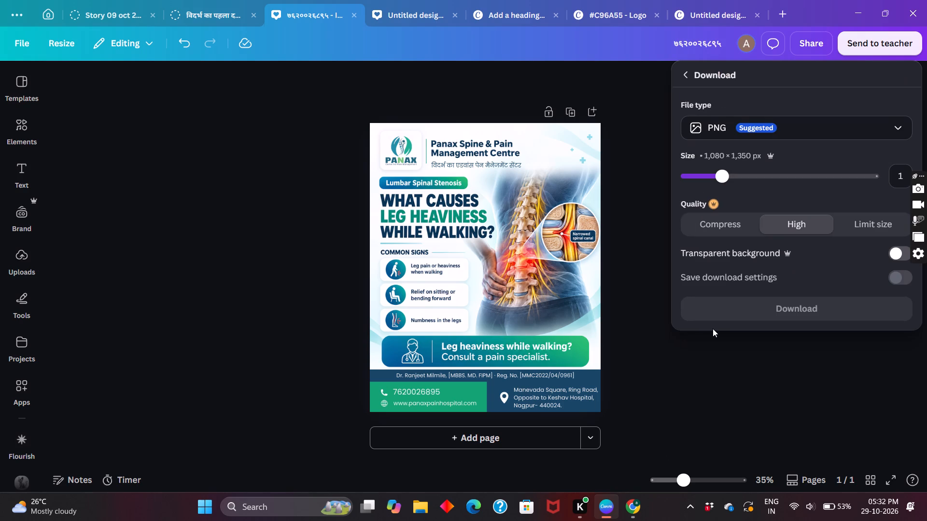
{"action": "left_click", "coordinate": [770, 176]}
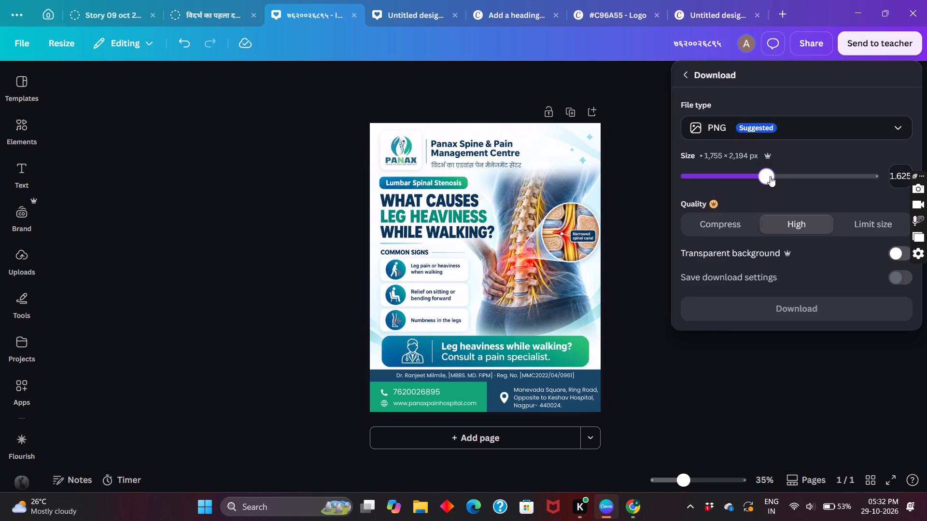
{"action": "left_click", "coordinate": [780, 178]}
{"action": "left_click_drag", "start_coordinate": [780, 178], "coordinate": [791, 178]}
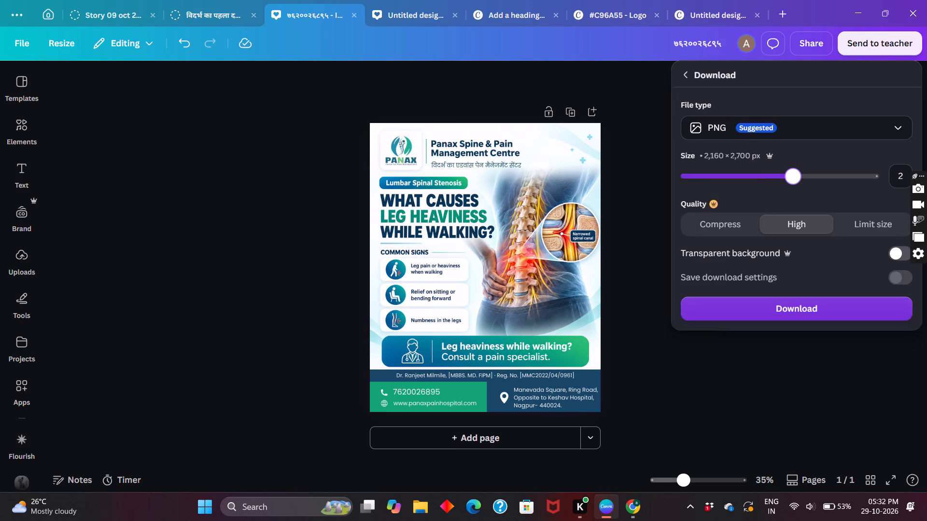
{"action": "left_click_drag", "start_coordinate": [791, 178], "coordinate": [795, 178]}
{"action": "left_click", "coordinate": [779, 303]}
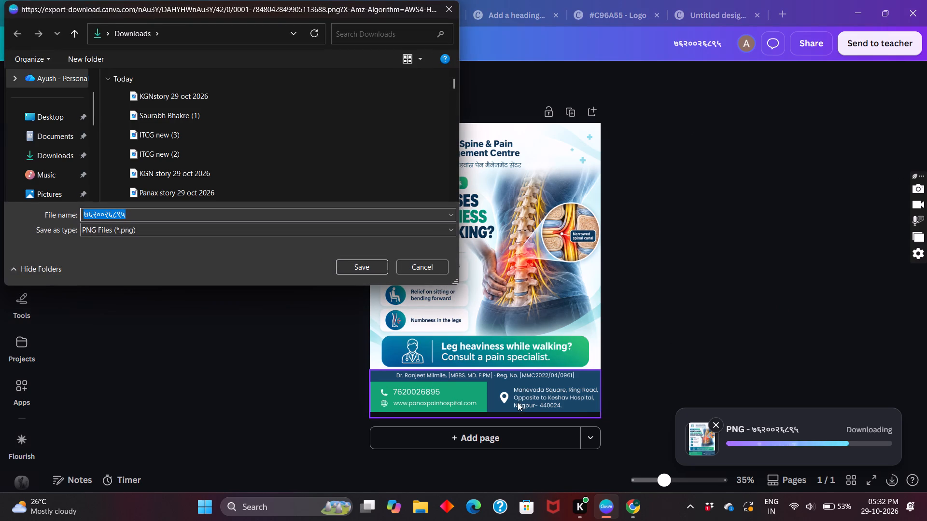
Save the PNG in Downloads as "Panax static post 29 oct 2026", copying that file name before saving.
{"action": "left_click", "coordinate": [644, 398]}
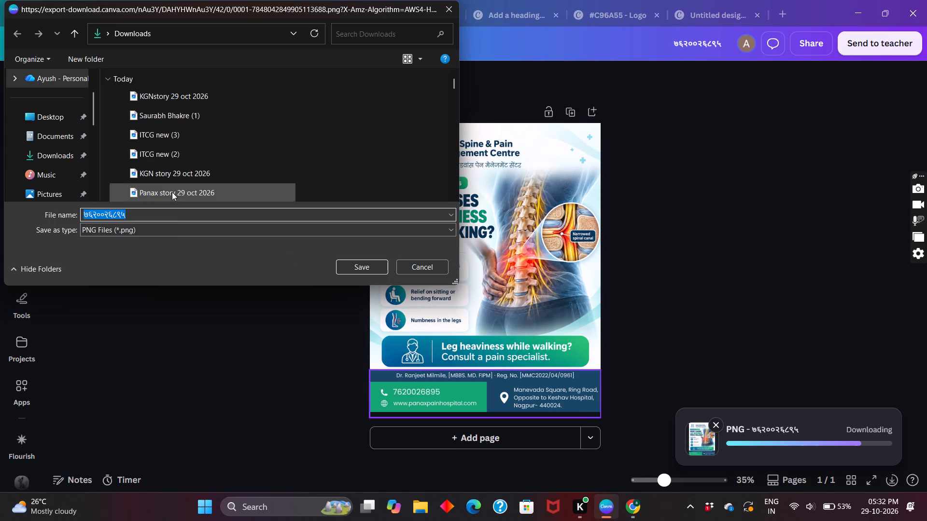
{"action": "key", "text": "BackSpace"}
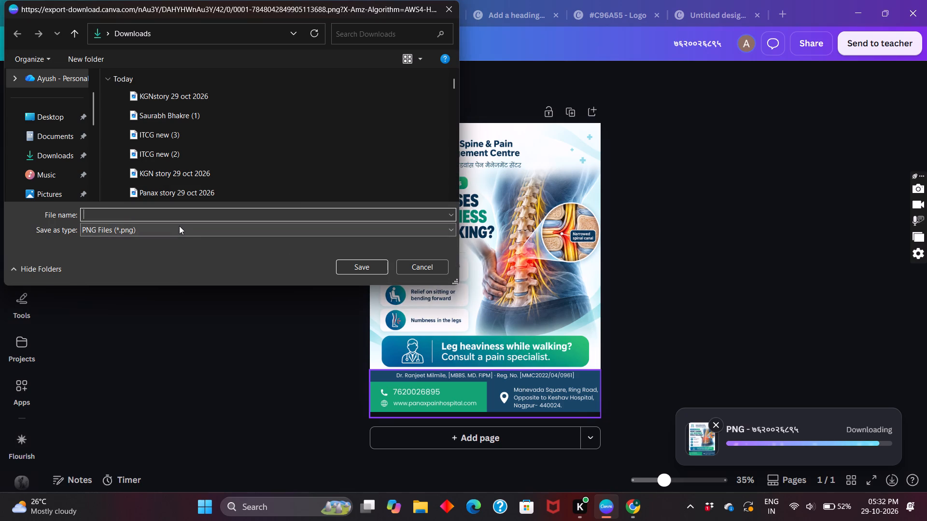
{"action": "type", "text": "Panax"}
{"action": "key", "text": "space"}
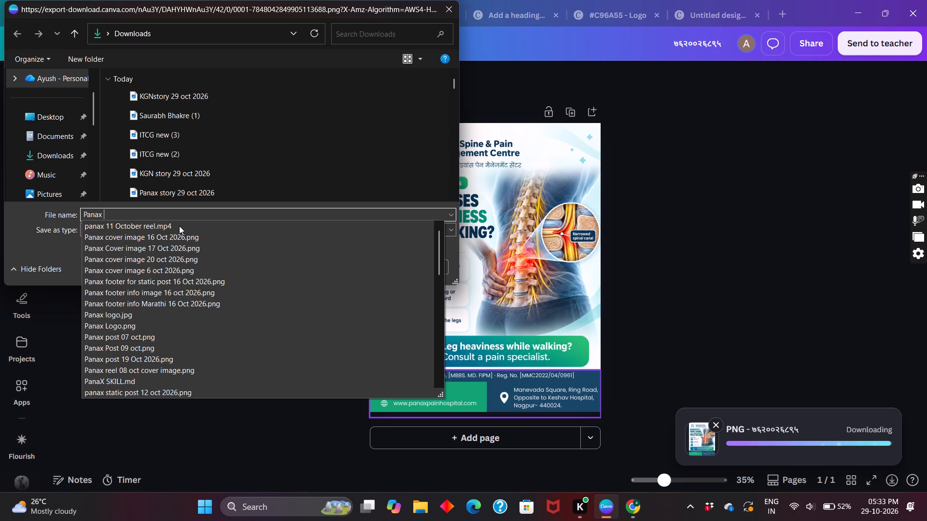
{"action": "left_click", "coordinate": [143, 214]}
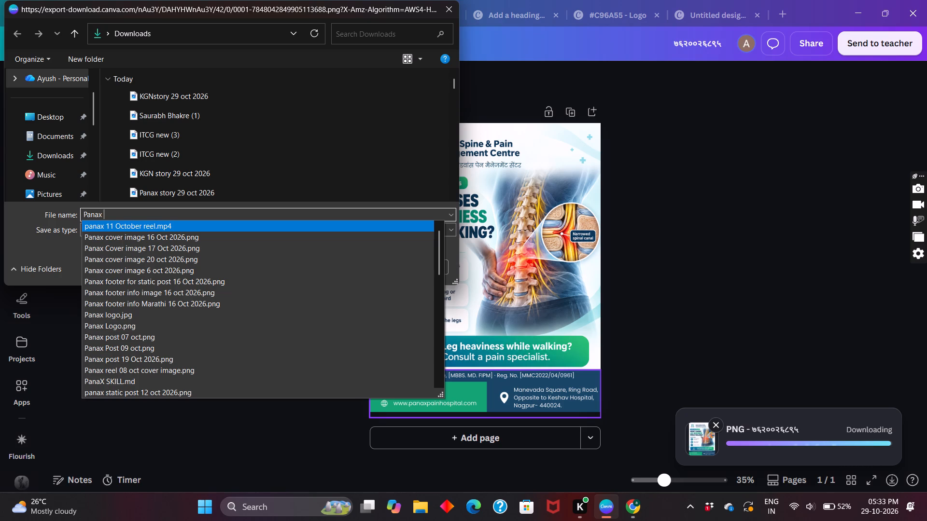
{"action": "type", "text": "static post"}
{"action": "key", "text": "space"}
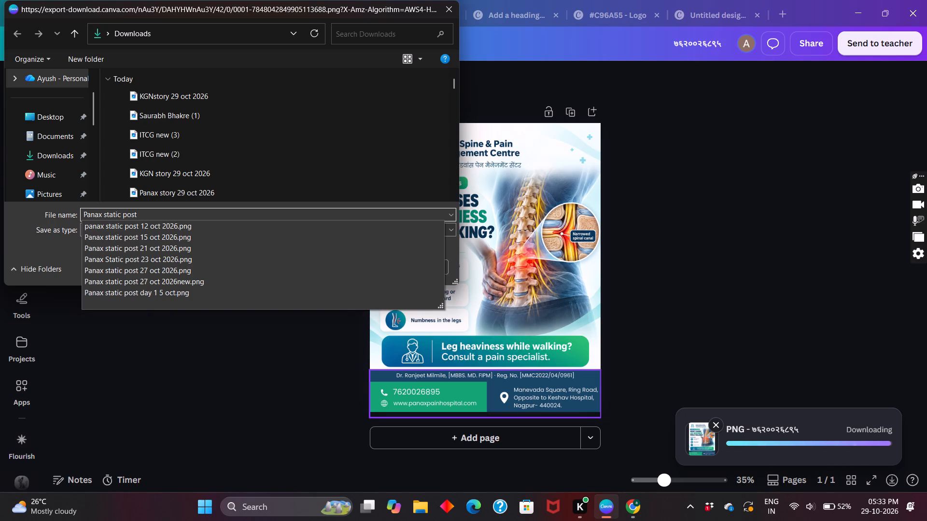
{"action": "type", "text": "29 oct"}
{"action": "key", "text": "space"}
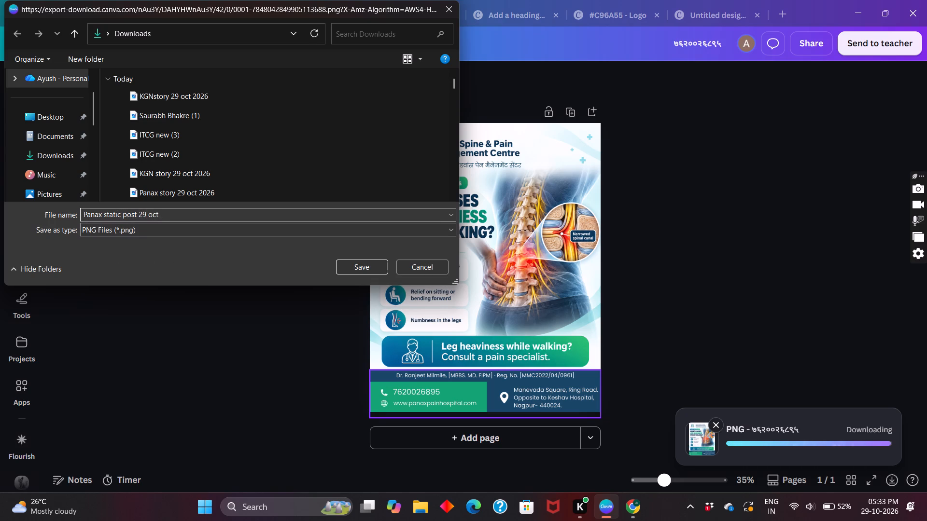
{"action": "type", "text": "2026"}
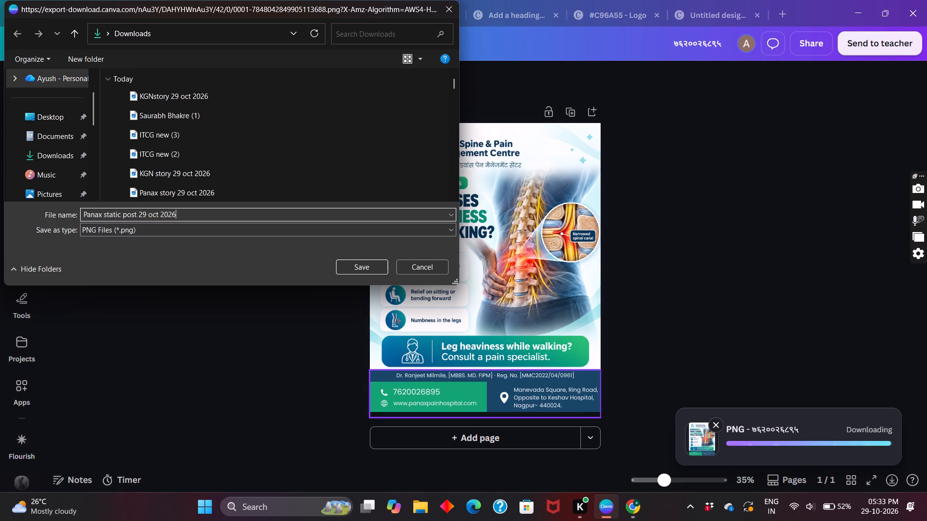
{"action": "key", "text": "ctrl+a"}
{"action": "key", "text": "ctrl+c"}
{"action": "key", "text": "Return"}
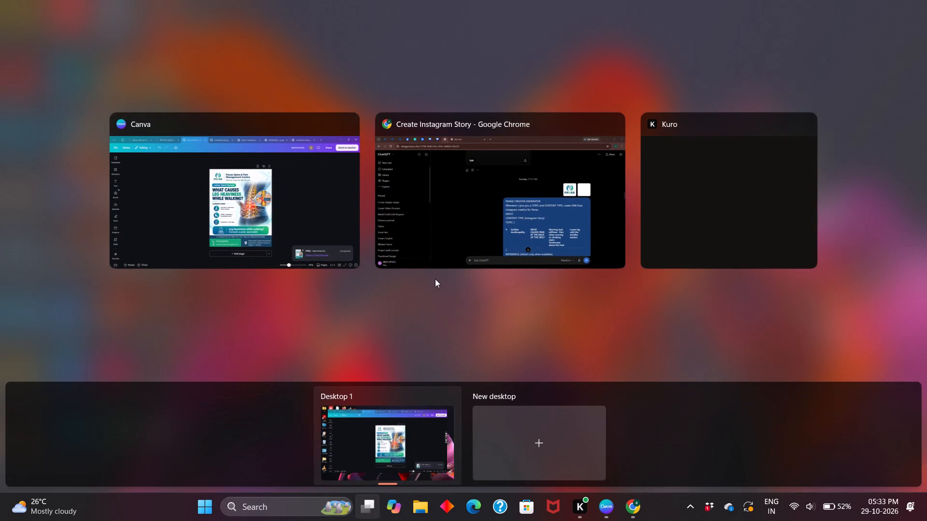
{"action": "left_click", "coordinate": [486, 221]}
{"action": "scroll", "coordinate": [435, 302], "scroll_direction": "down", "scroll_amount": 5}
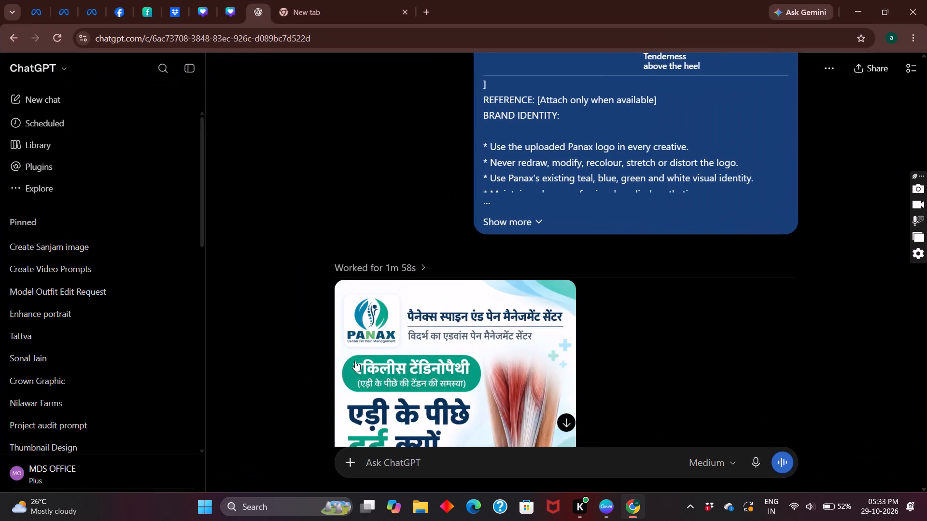
{"action": "left_click", "coordinate": [280, 501]}
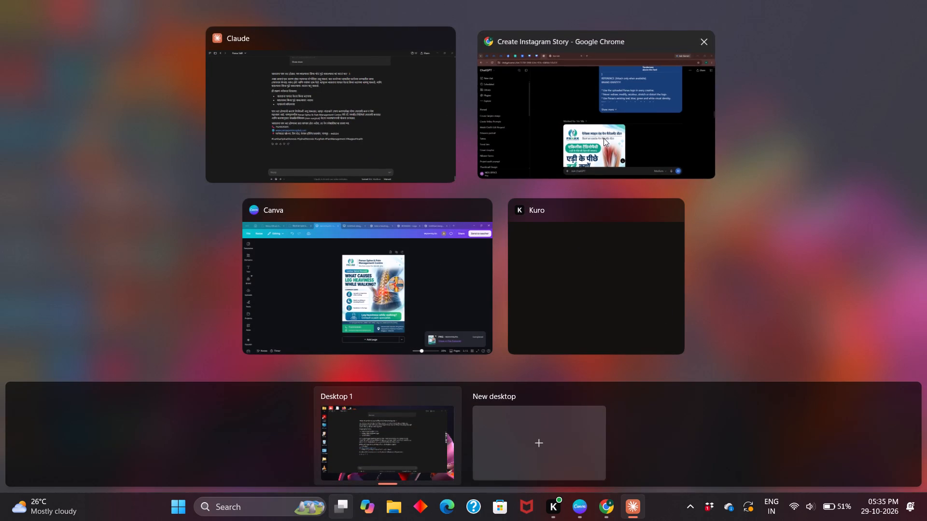
{"action": "left_click", "coordinate": [95, 13]}
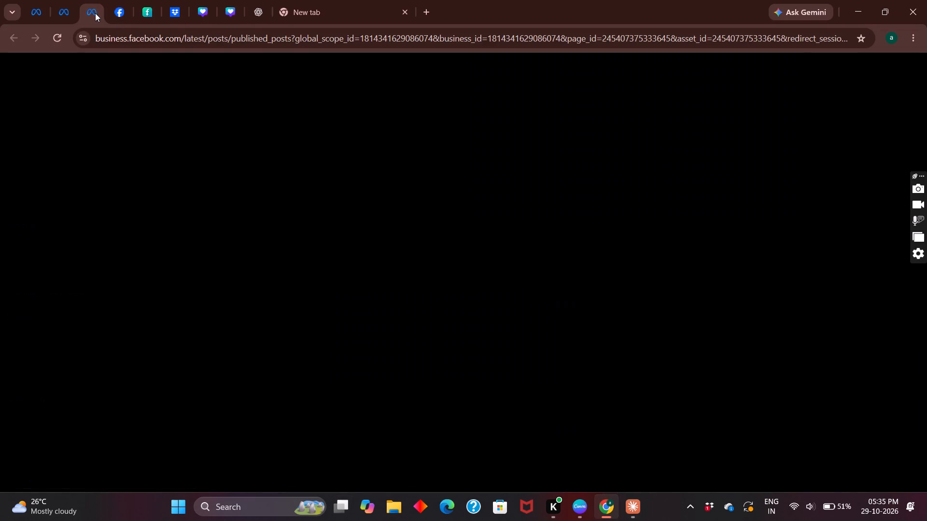
{"action": "left_click", "coordinate": [62, 17]}
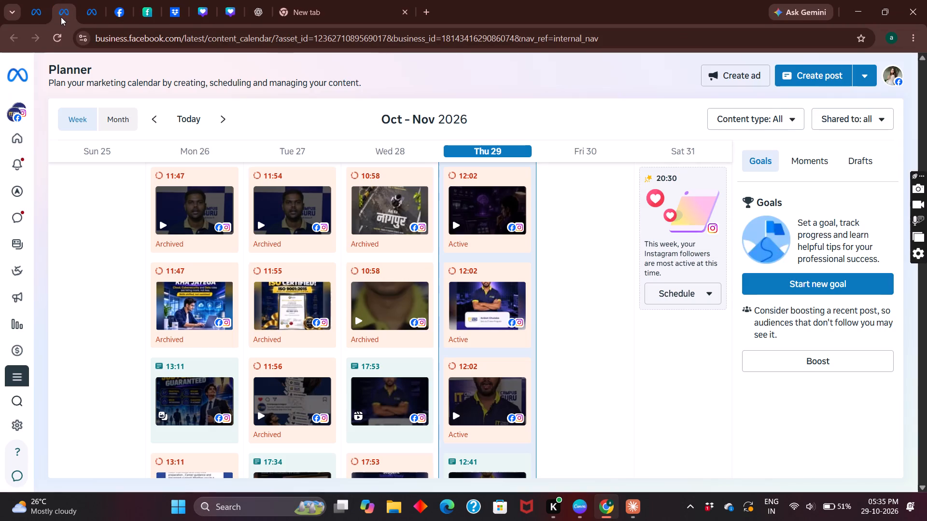
{"action": "left_click", "coordinate": [31, 19]}
{"action": "scroll", "coordinate": [193, 356], "scroll_direction": "down", "scroll_amount": 1}
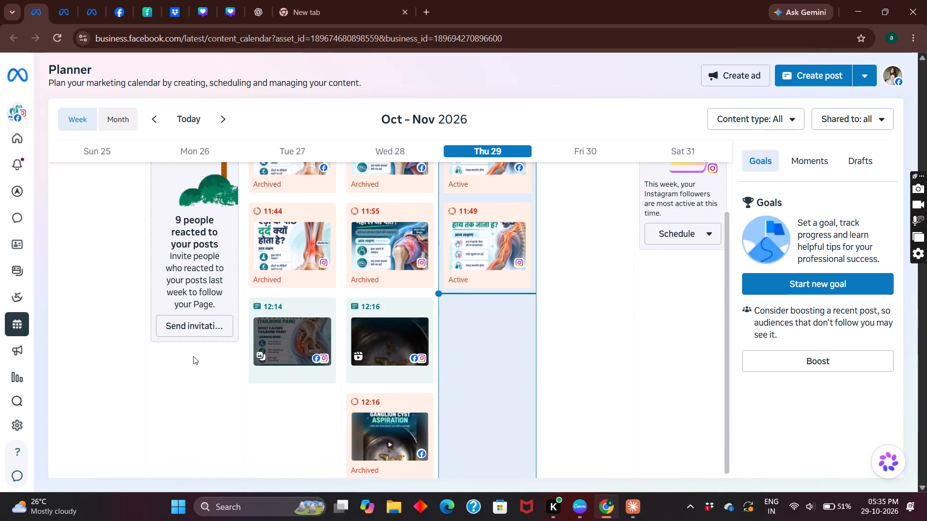
Create a new post from the Planner and paste the copied Marathi lumbar spinal stenosis caption as its text.
{"action": "scroll", "coordinate": [193, 356], "scroll_direction": "up", "scroll_amount": 5}
{"action": "left_click", "coordinate": [869, 75]}
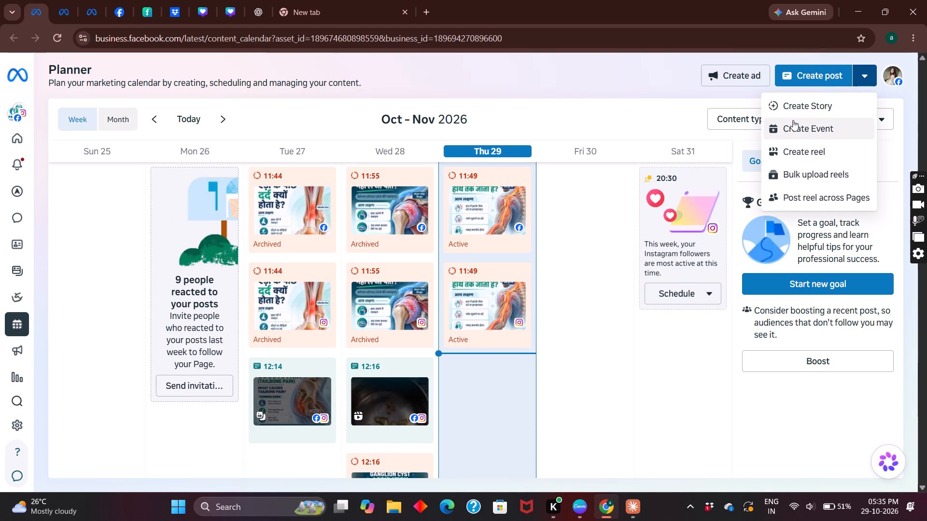
{"action": "left_click", "coordinate": [833, 72]}
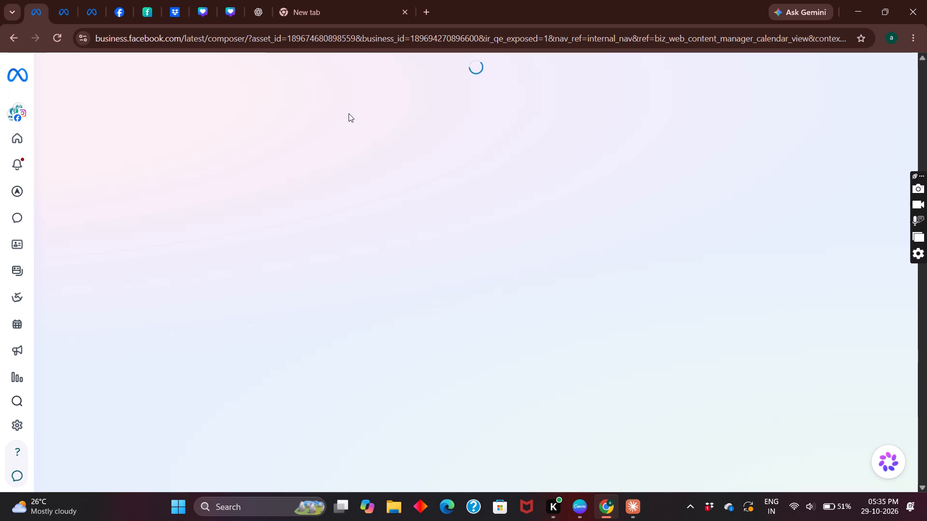
{"action": "left_click", "coordinate": [246, 356]}
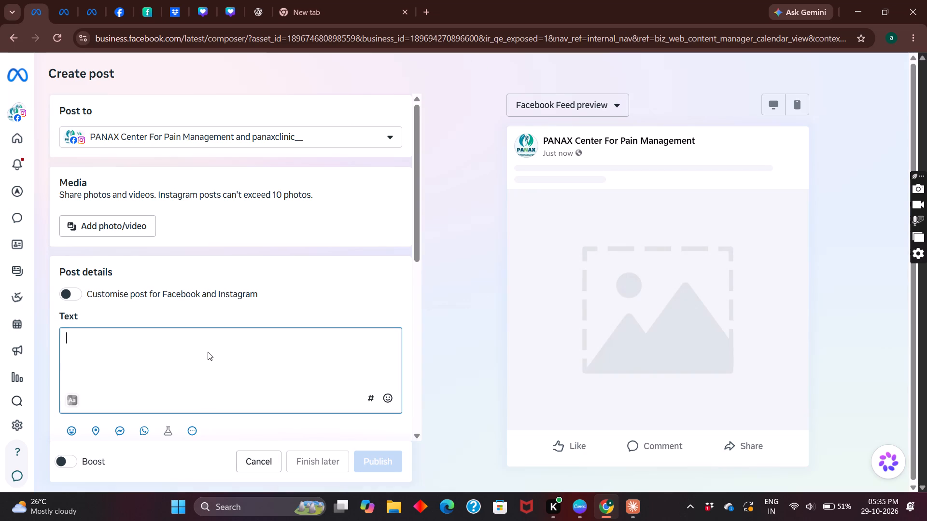
{"action": "key", "text": "ctrl+v"}
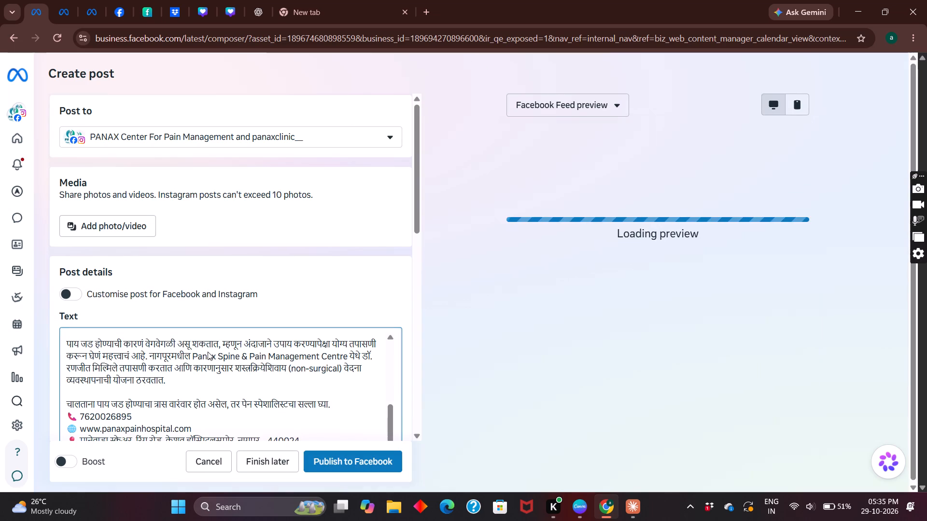
Review the pasted caption through its contact lines and hashtags, along with the post's schedule and collaborator settings.
{"action": "scroll", "coordinate": [208, 352], "scroll_direction": "down", "scroll_amount": 2}
{"action": "scroll", "coordinate": [208, 352], "scroll_direction": "up", "scroll_amount": 1}
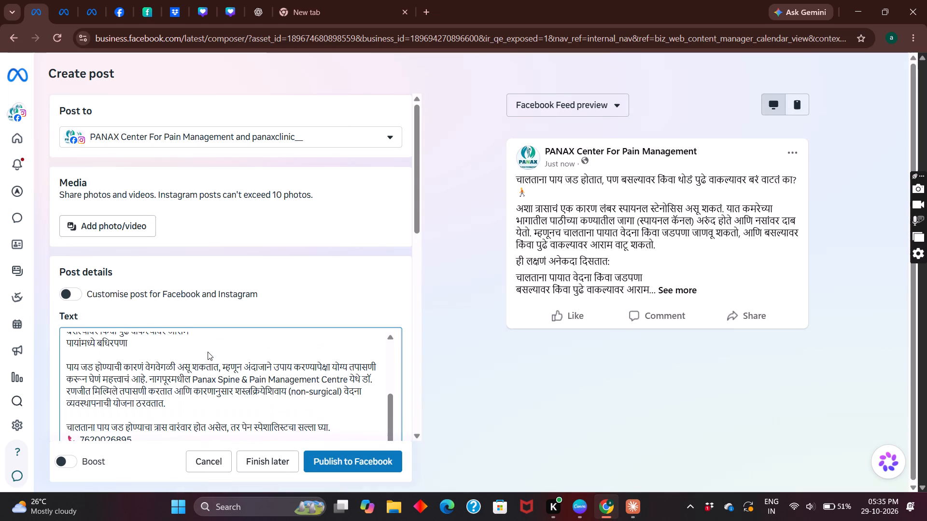
{"action": "scroll", "coordinate": [208, 352], "scroll_direction": "up", "scroll_amount": 1}
{"action": "scroll", "coordinate": [208, 352], "scroll_direction": "down", "scroll_amount": 8}
{"action": "scroll", "coordinate": [208, 352], "scroll_direction": "up", "scroll_amount": 1}
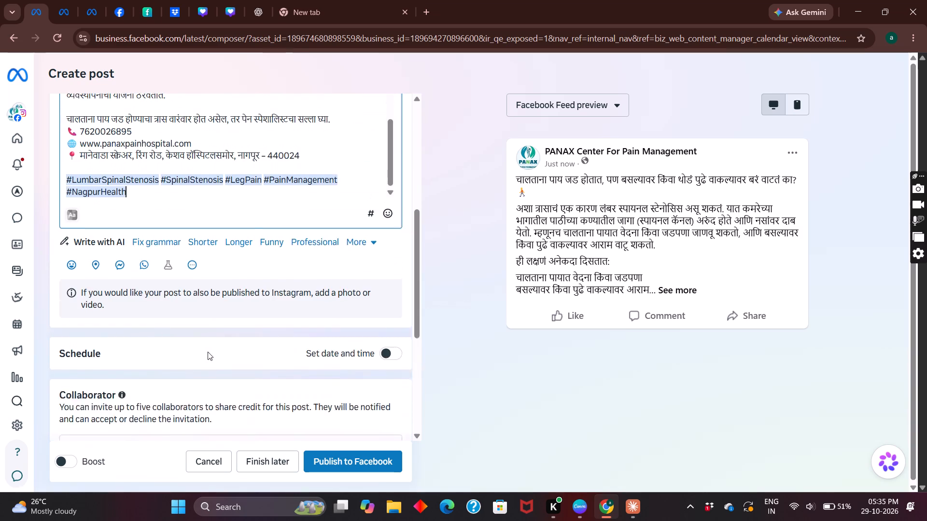
{"action": "scroll", "coordinate": [208, 352], "scroll_direction": "up", "scroll_amount": 2}
{"action": "scroll", "coordinate": [208, 352], "scroll_direction": "down", "scroll_amount": 1}
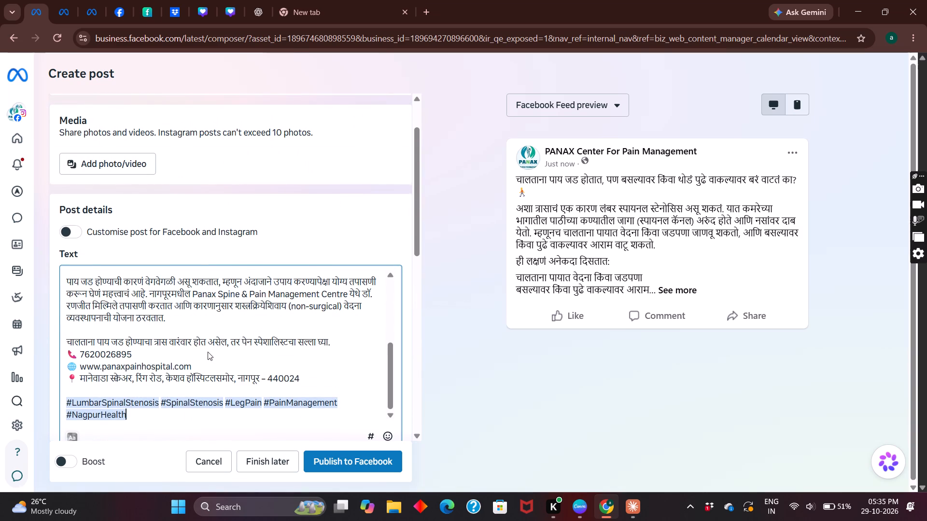
{"action": "scroll", "coordinate": [208, 352], "scroll_direction": "down", "scroll_amount": 1}
{"action": "scroll", "coordinate": [208, 352], "scroll_direction": "up", "scroll_amount": 7}
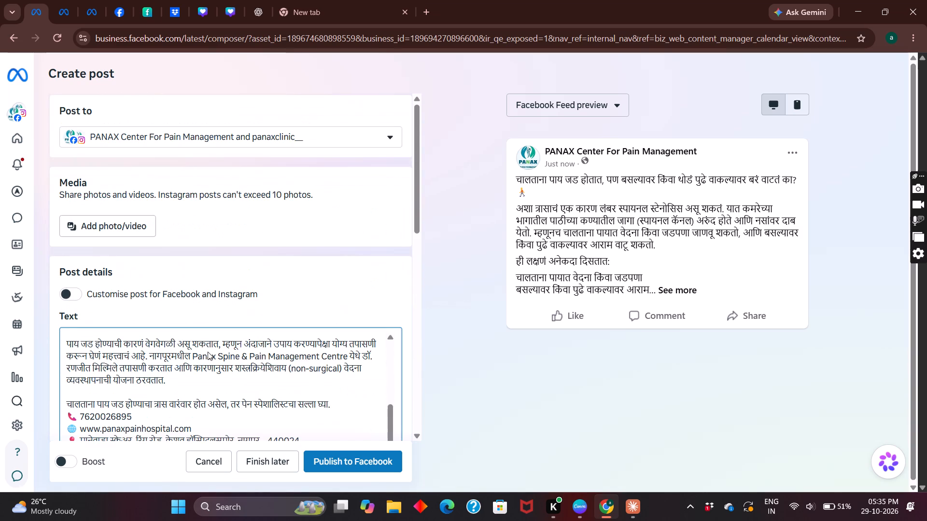
Add the image "Panax static post 29 oct 2026" from the computer's recent files to the post's media.
{"action": "left_click", "coordinate": [122, 218]}
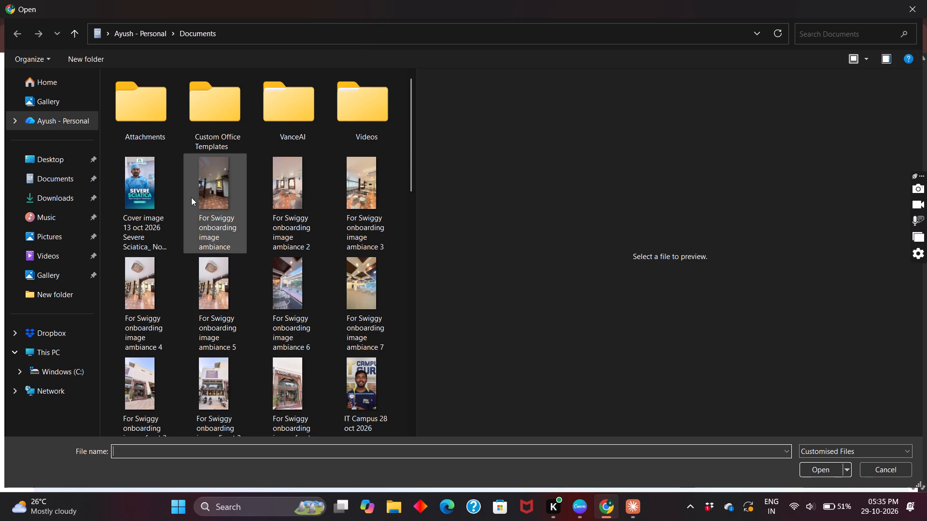
{"action": "double_click", "coordinate": [59, 82]}
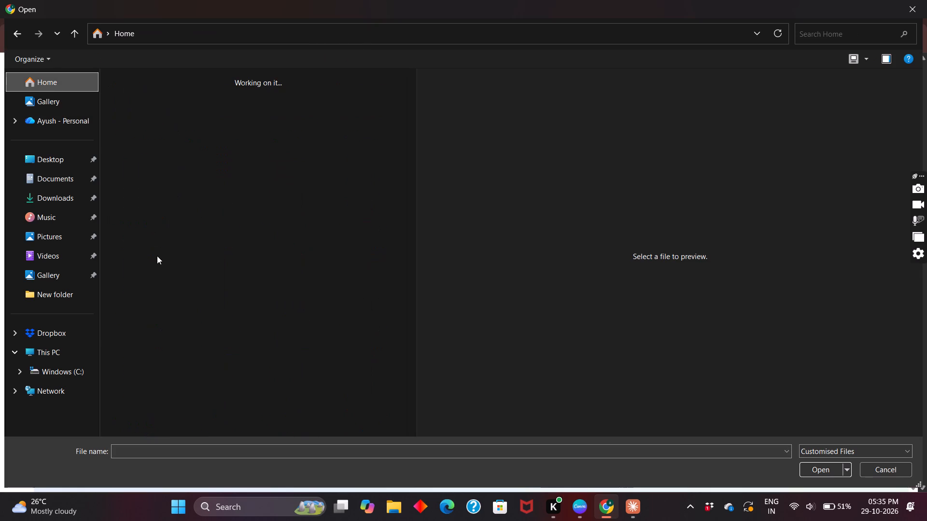
{"action": "scroll", "coordinate": [157, 256], "scroll_direction": "down", "scroll_amount": 1}
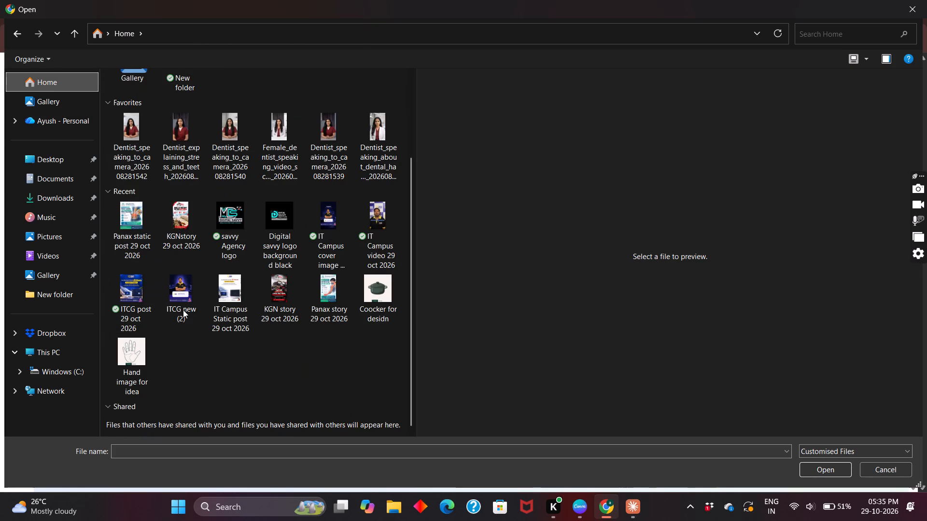
{"action": "scroll", "coordinate": [183, 310], "scroll_direction": "up", "scroll_amount": 1}
{"action": "left_click", "coordinate": [152, 309]}
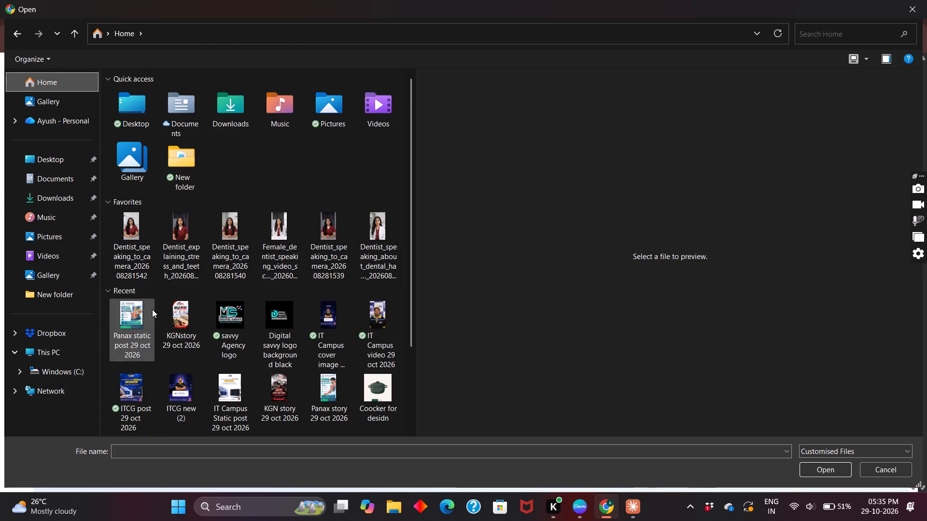
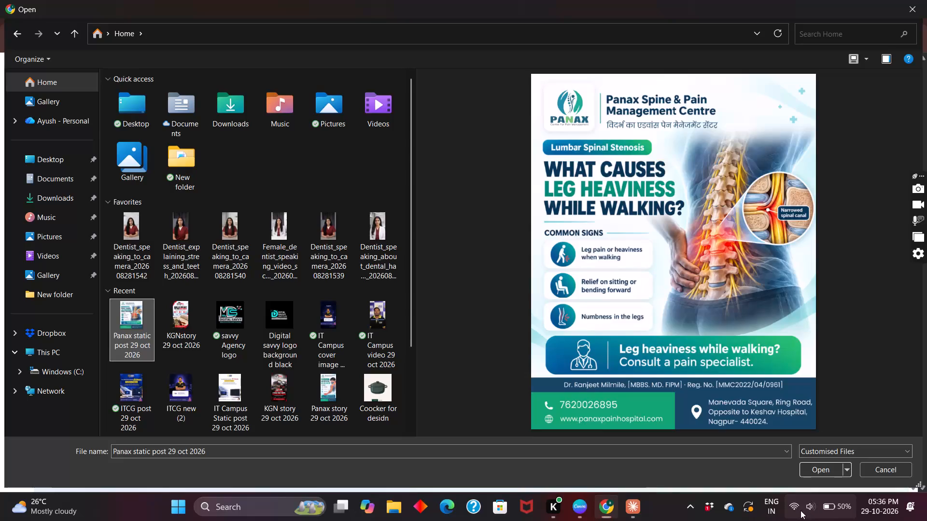
Add the image "Panax static post 29 oct 2026" to the new post's media.
{"action": "left_click", "coordinate": [801, 510]}
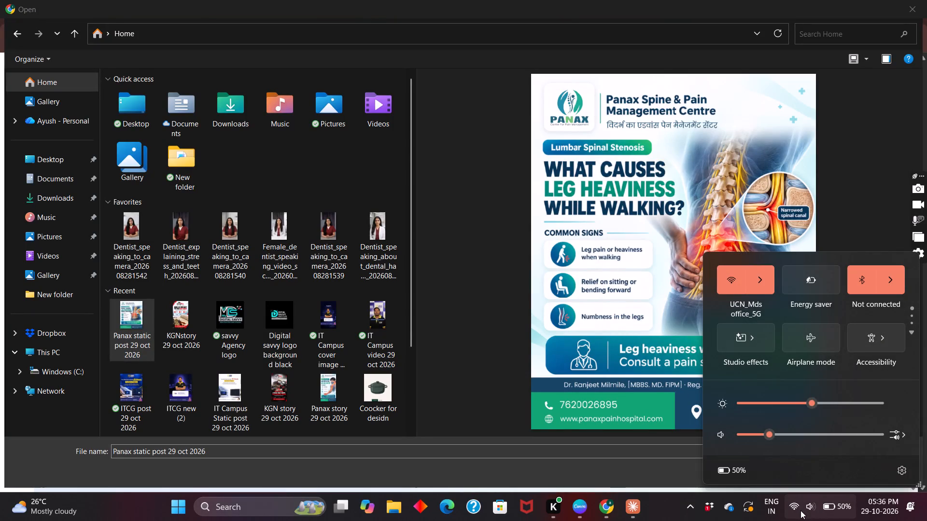
{"action": "left_click", "coordinate": [828, 471]}
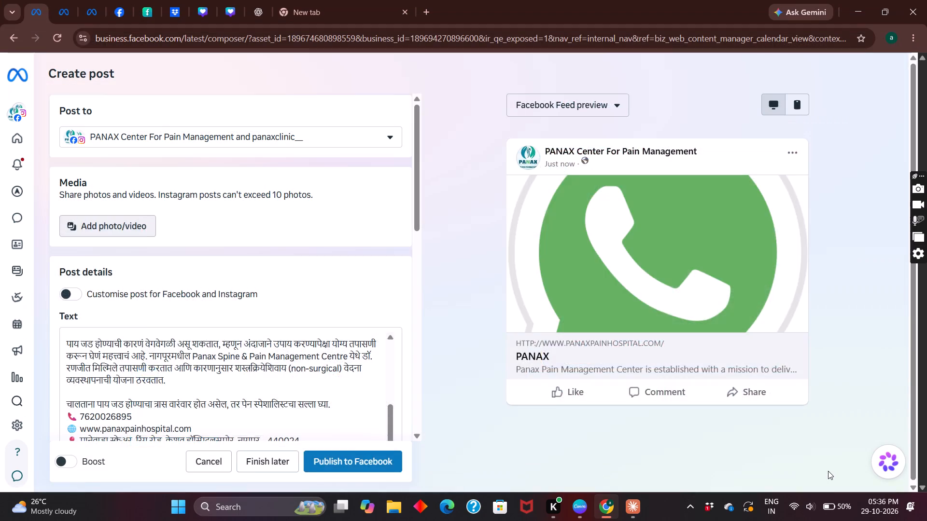
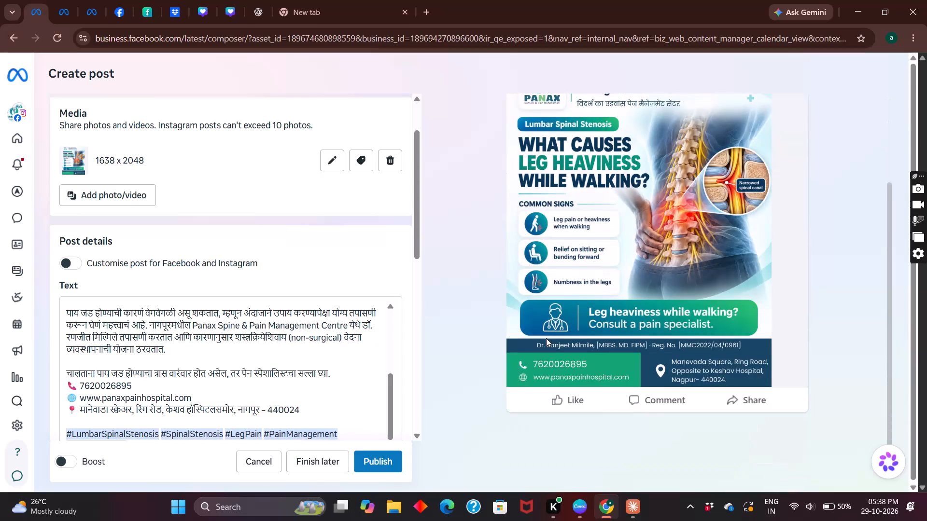
Publish the Panax Lumbar Spinal Stenosis post and dismiss the offer to create an ad from it.
{"action": "left_click", "coordinate": [364, 461]}
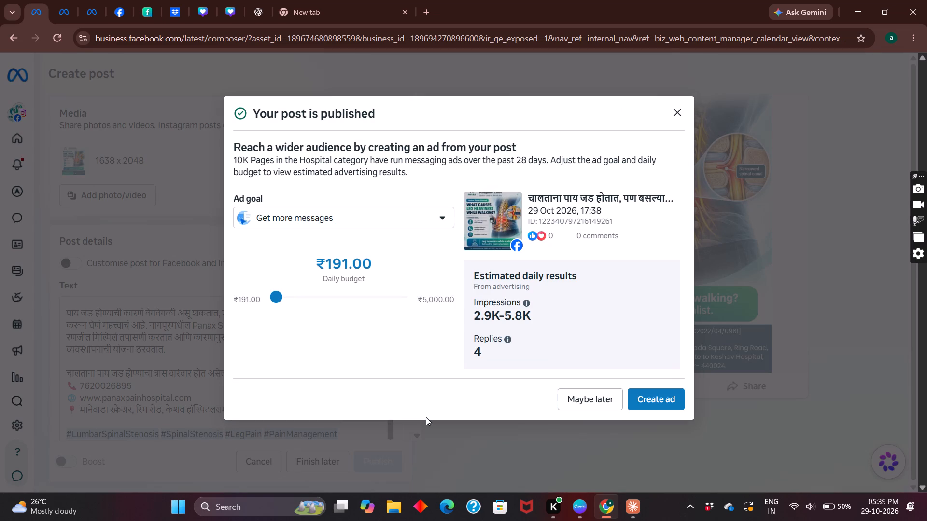
{"action": "left_click", "coordinate": [675, 112]}
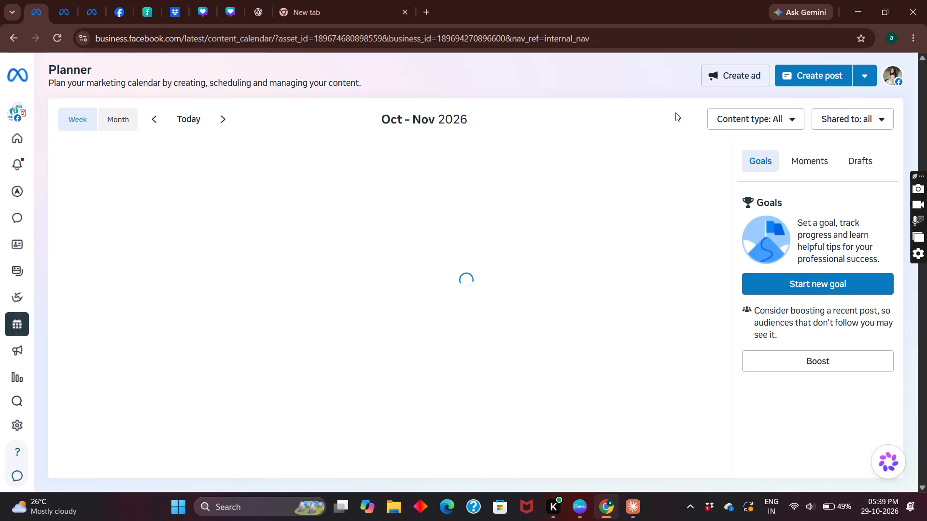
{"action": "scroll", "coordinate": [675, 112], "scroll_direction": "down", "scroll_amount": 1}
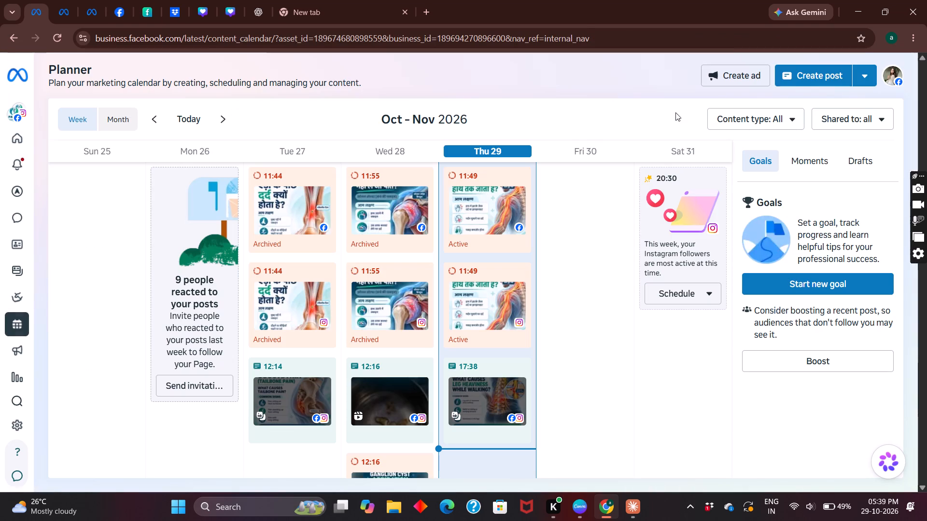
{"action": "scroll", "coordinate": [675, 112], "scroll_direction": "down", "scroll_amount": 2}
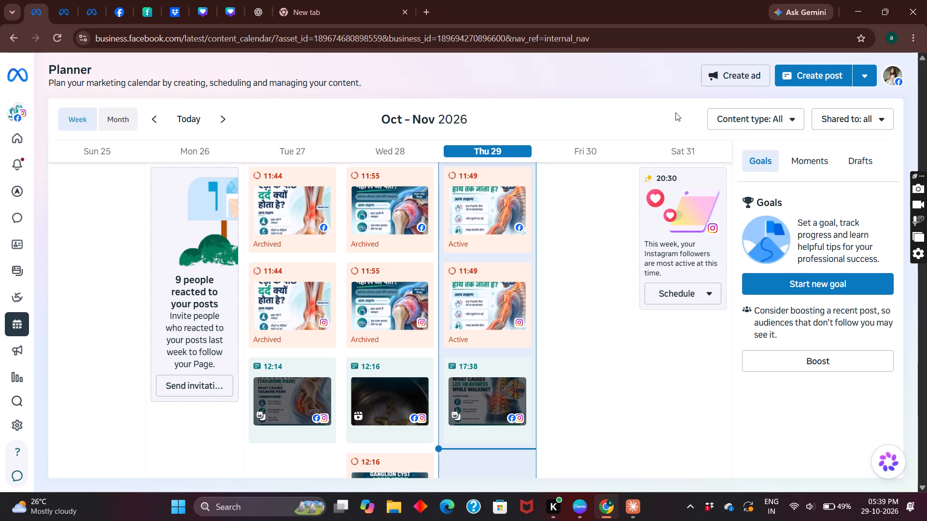